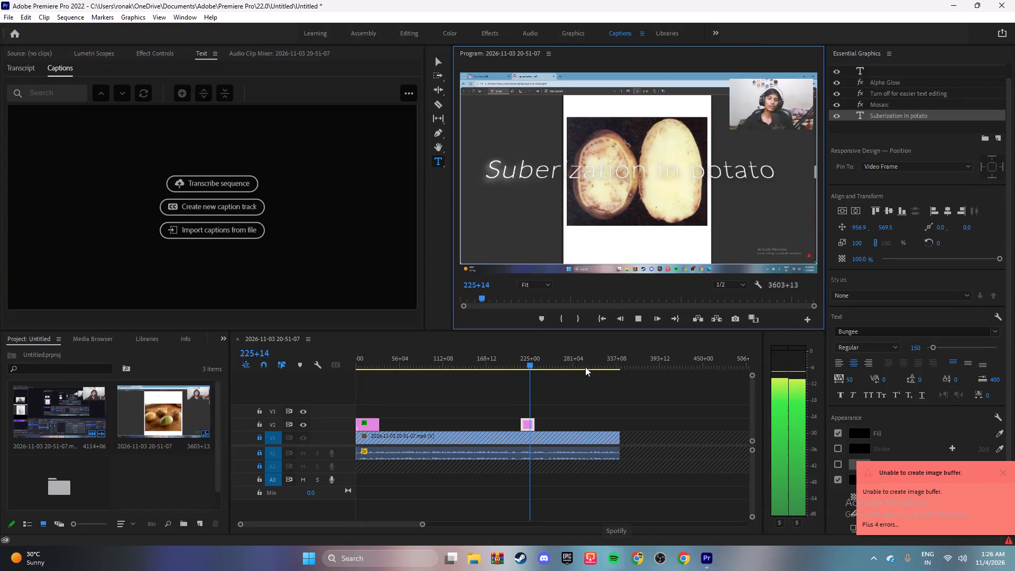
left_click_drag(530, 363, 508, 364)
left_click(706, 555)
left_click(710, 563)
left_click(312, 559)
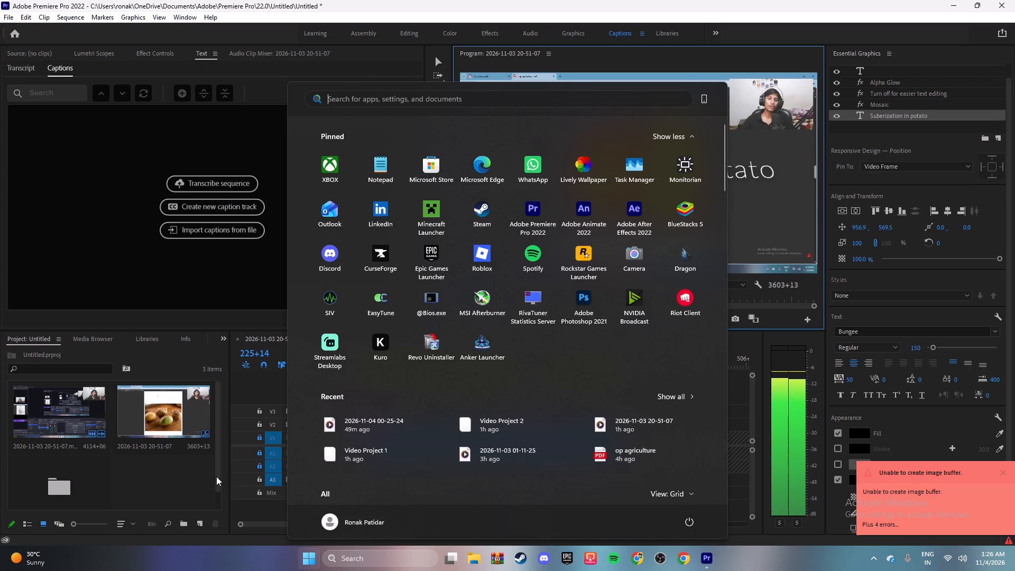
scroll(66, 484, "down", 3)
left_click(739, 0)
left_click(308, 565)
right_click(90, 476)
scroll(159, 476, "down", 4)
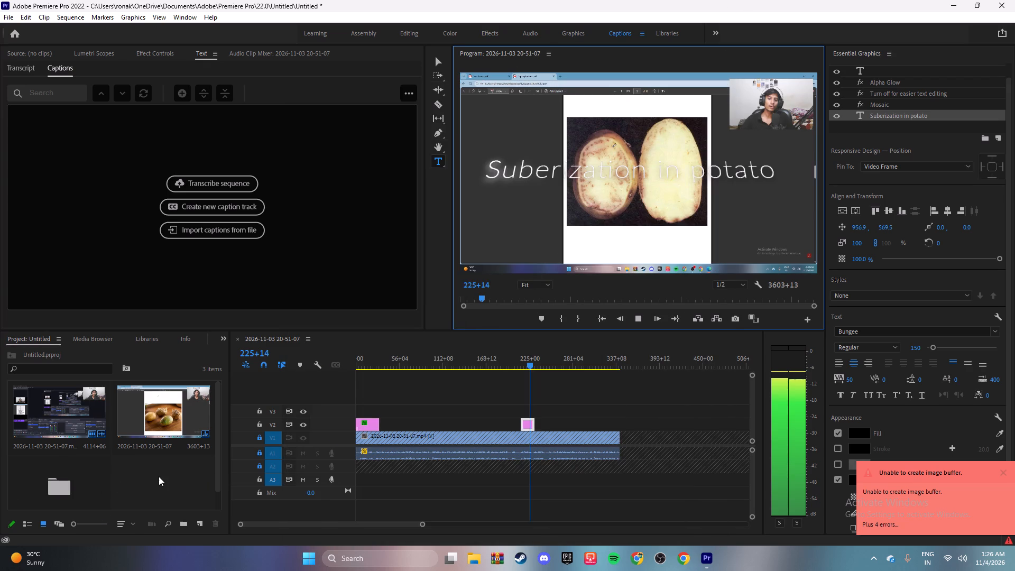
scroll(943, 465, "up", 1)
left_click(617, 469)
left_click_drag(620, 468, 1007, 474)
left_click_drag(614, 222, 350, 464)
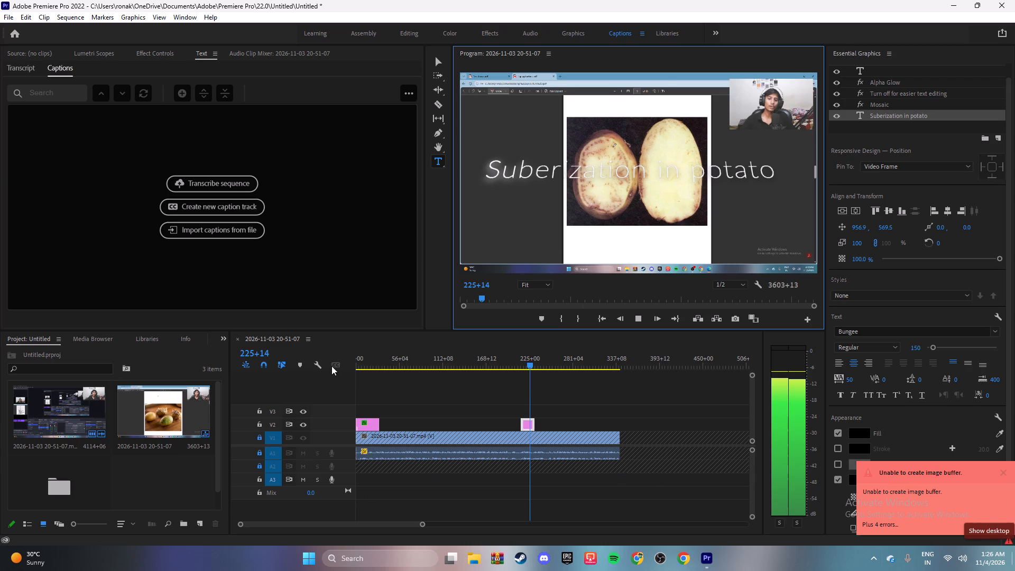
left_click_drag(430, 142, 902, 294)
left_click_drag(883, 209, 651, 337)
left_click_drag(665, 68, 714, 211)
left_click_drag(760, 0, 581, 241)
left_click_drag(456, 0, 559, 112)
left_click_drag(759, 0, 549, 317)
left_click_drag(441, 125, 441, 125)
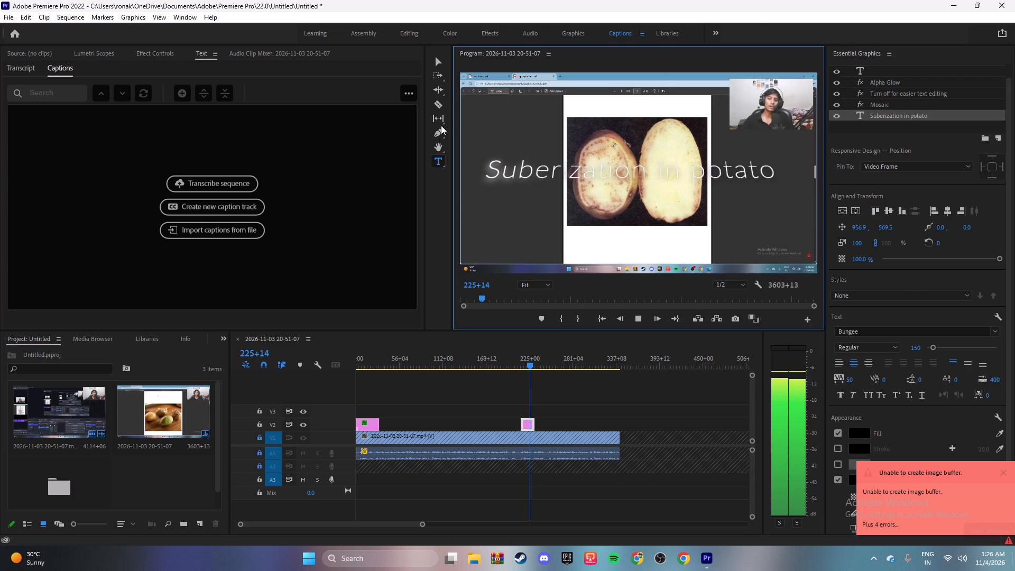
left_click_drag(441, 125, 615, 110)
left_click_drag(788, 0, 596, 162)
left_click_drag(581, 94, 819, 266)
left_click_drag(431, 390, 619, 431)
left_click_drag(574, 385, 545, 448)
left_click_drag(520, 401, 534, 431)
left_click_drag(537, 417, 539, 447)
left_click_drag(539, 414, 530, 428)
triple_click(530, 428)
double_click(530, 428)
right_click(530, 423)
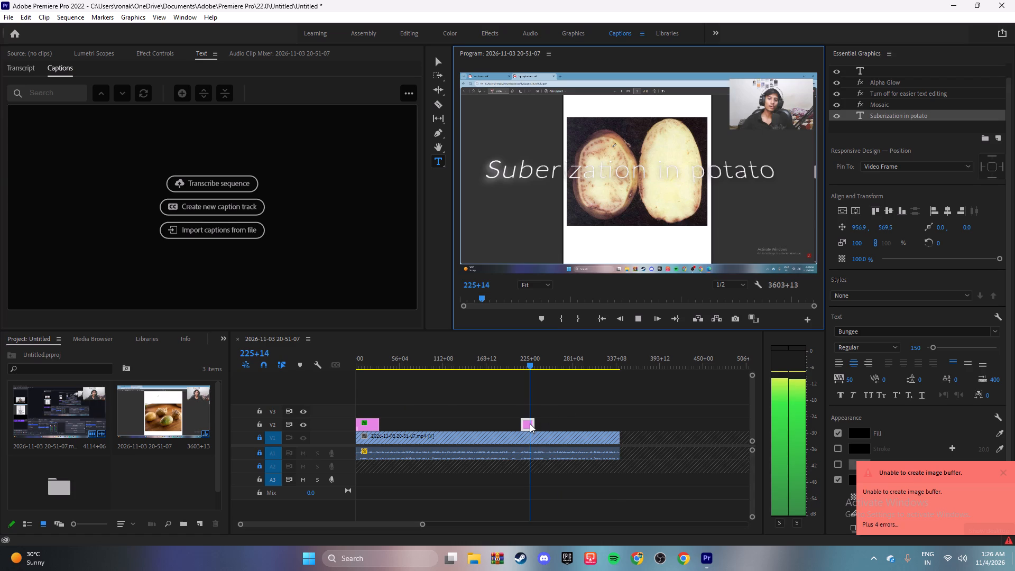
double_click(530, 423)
Open Task Manager to deal with the unresponsive Premiere Pro.
left_click(298, 558)
left_click(632, 172)
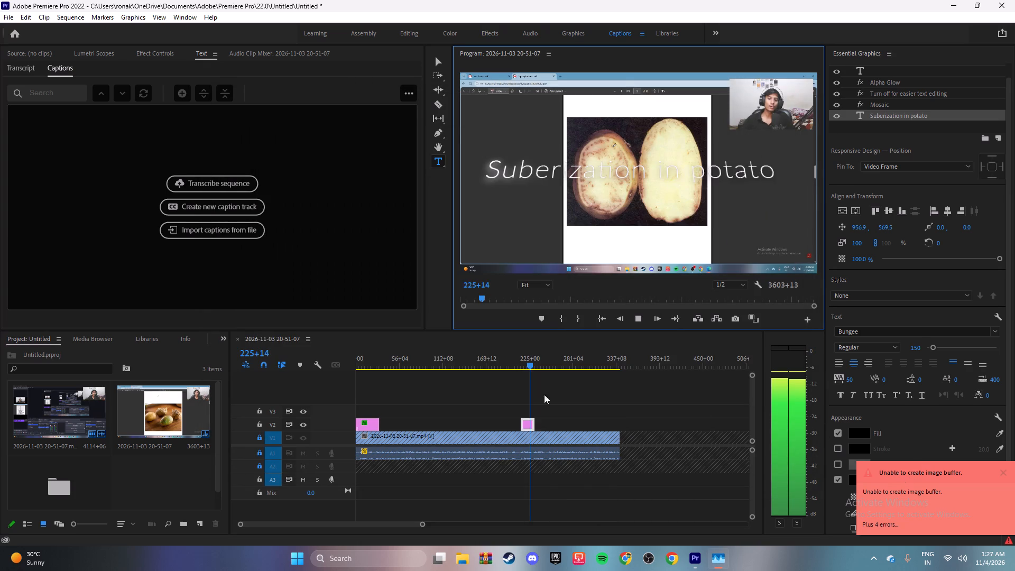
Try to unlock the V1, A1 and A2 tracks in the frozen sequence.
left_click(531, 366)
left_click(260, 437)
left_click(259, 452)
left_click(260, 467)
Bring up Task Manager again to get out of the unresponsive Premiere Pro session.
left_click(298, 569)
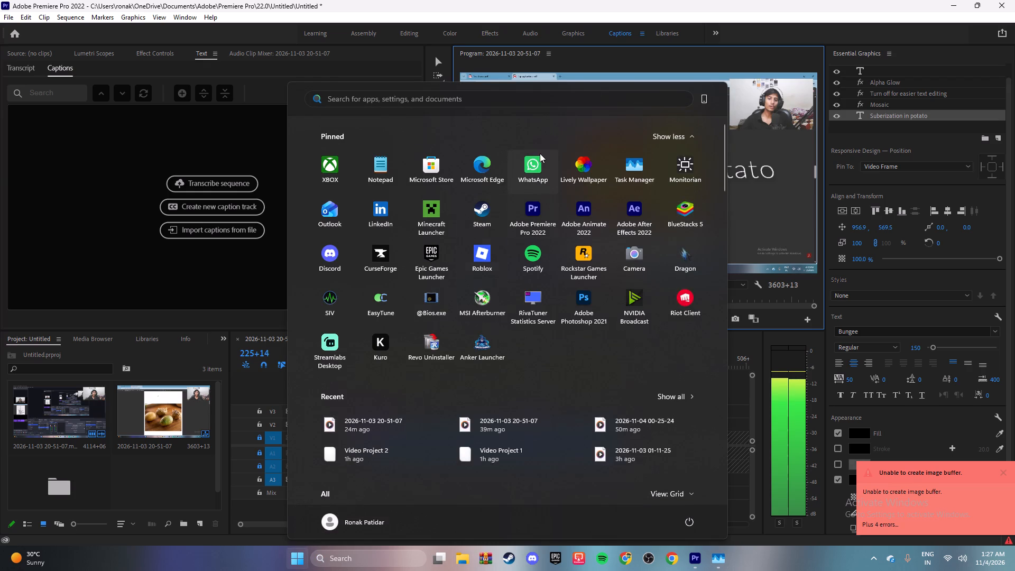
left_click(638, 167)
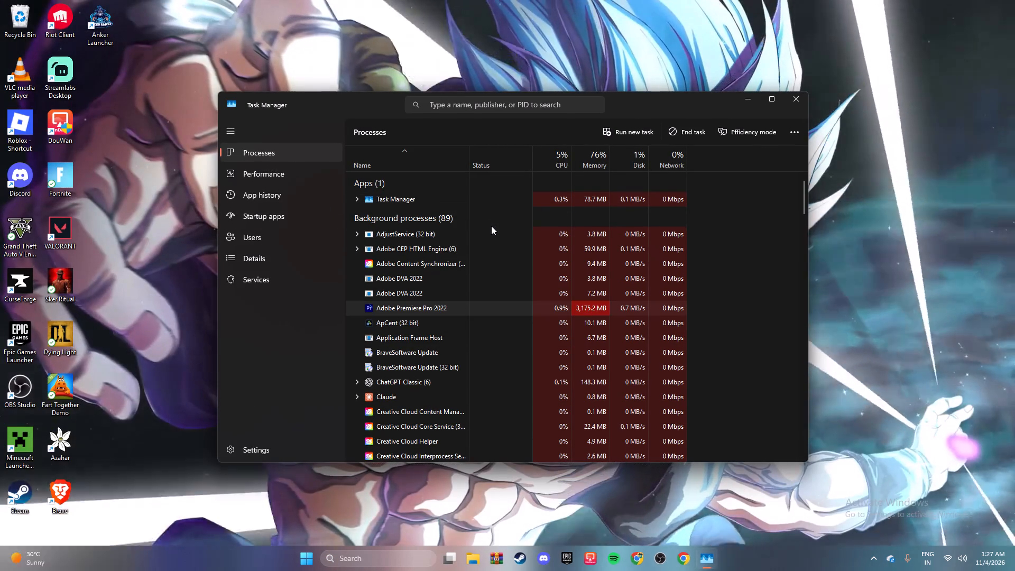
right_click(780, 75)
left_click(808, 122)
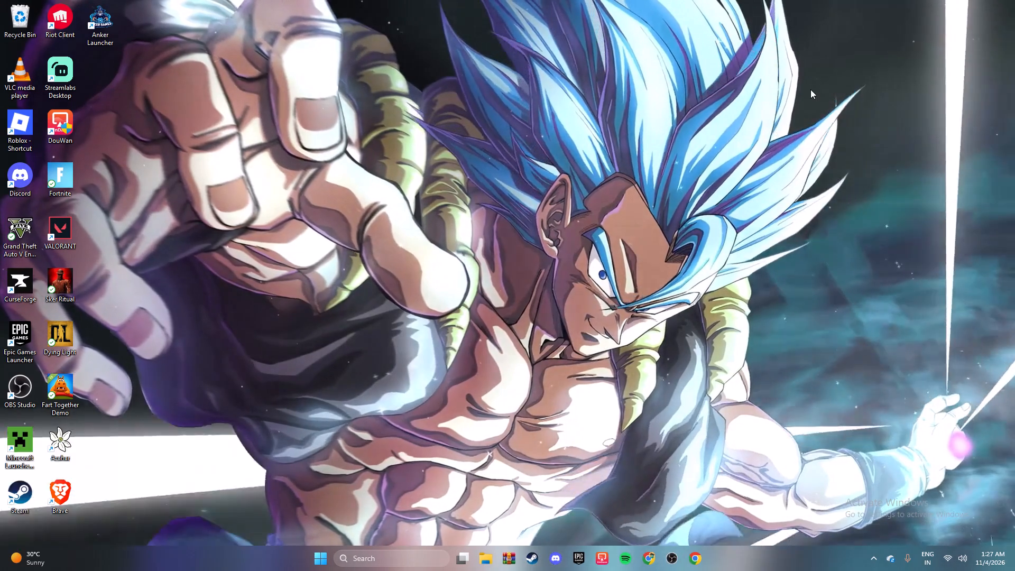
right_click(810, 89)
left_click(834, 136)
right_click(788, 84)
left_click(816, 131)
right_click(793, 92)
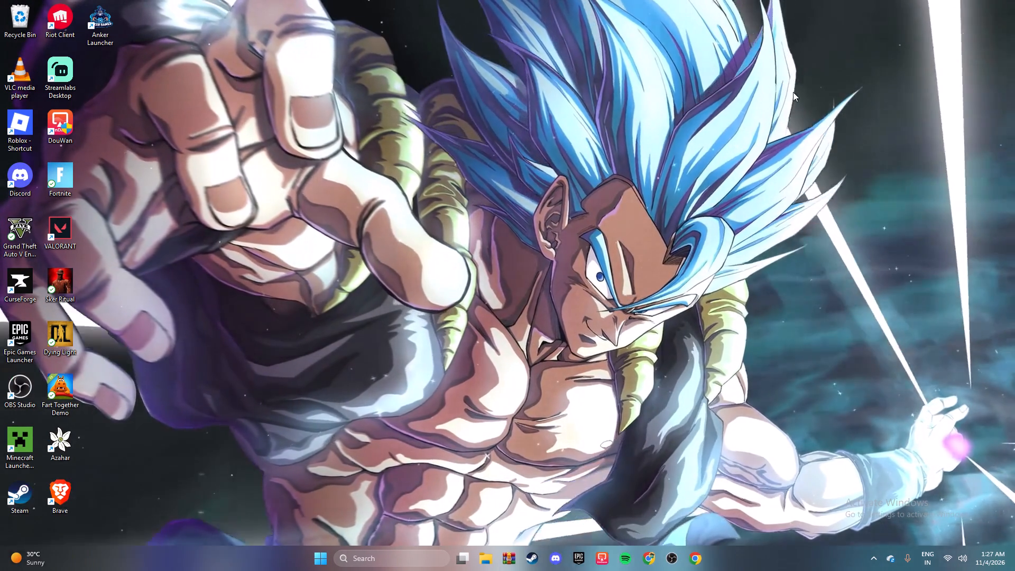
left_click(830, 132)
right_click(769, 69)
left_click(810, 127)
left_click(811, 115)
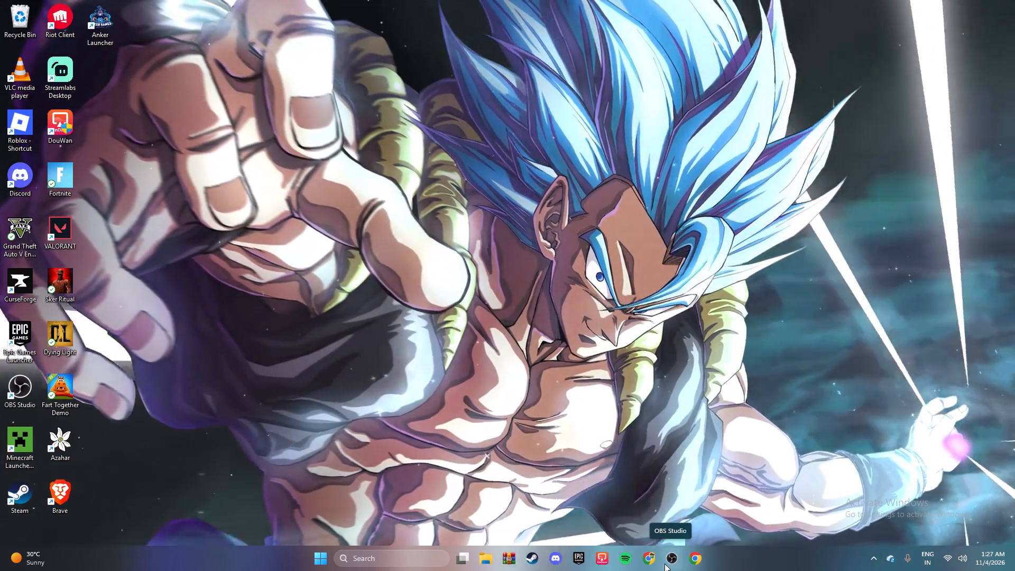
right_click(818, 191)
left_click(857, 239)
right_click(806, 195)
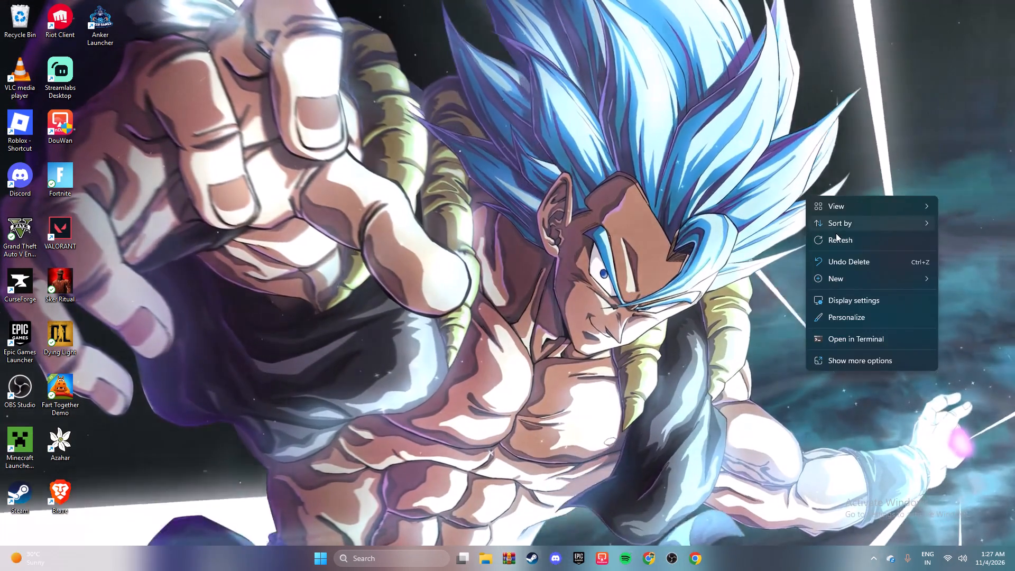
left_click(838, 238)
Open a File Explorer window.
double_click(486, 564)
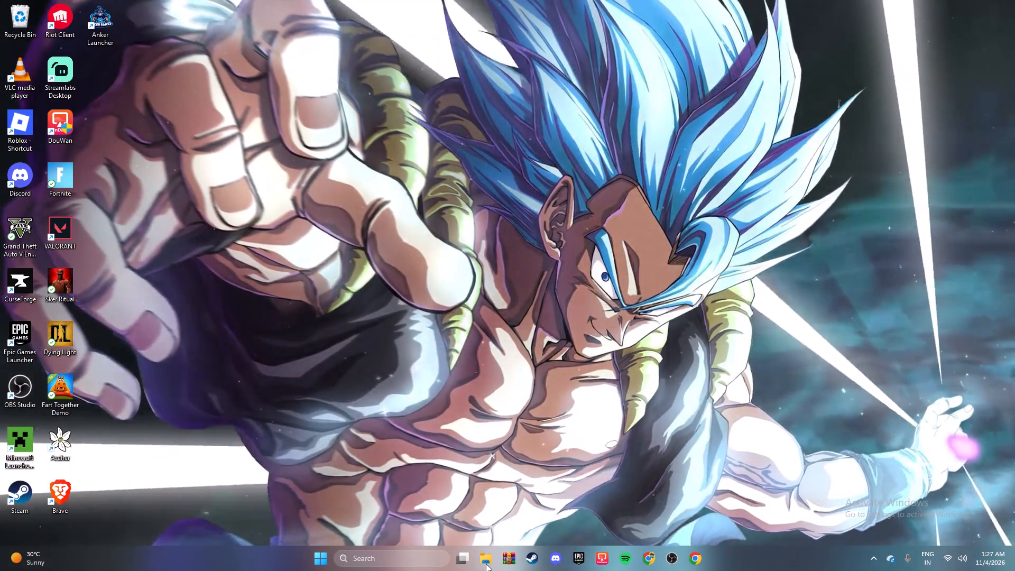
left_click(486, 564)
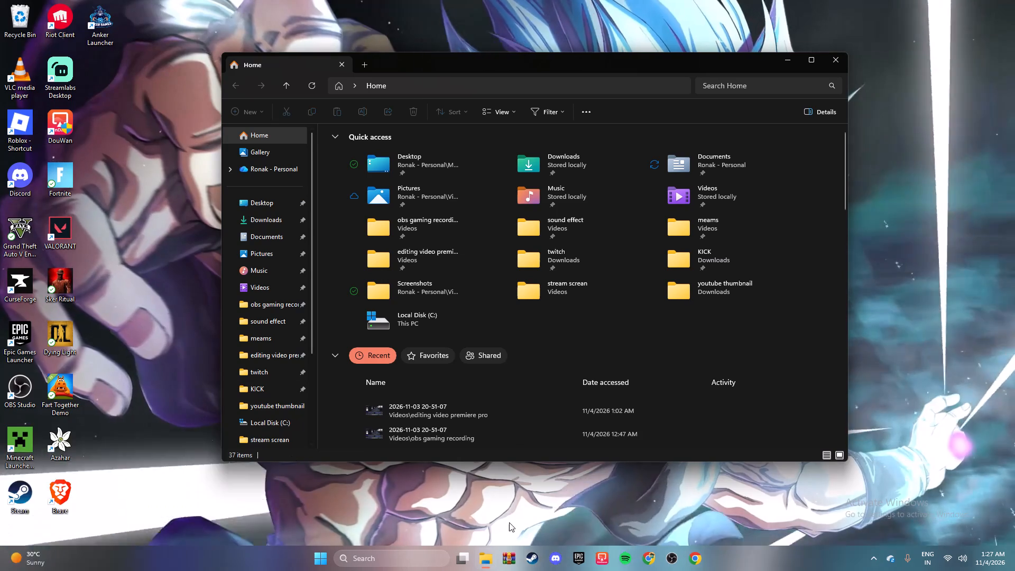
Launch Adobe Premiere Pro 2022 again.
left_click(318, 556)
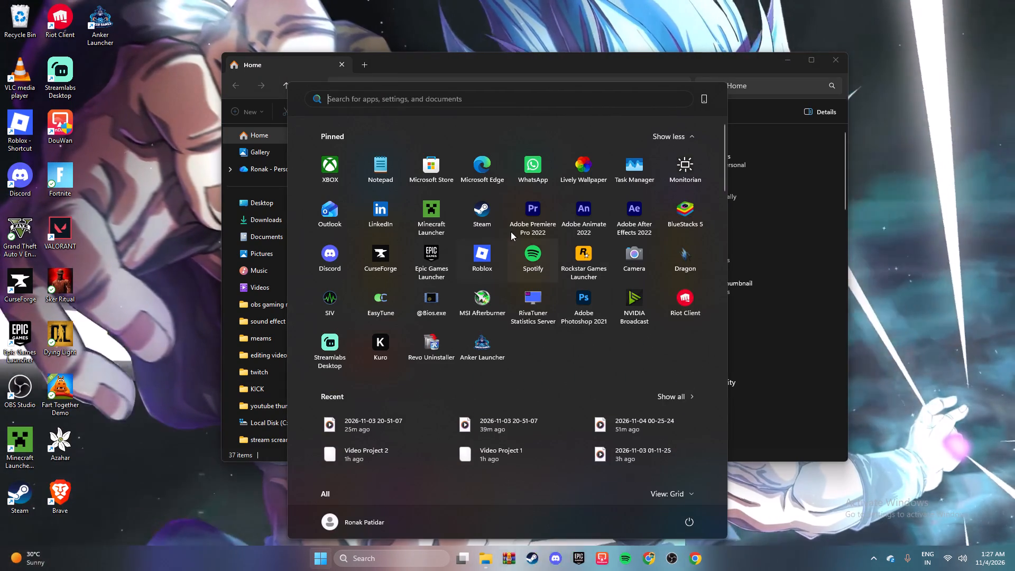
double_click(536, 208)
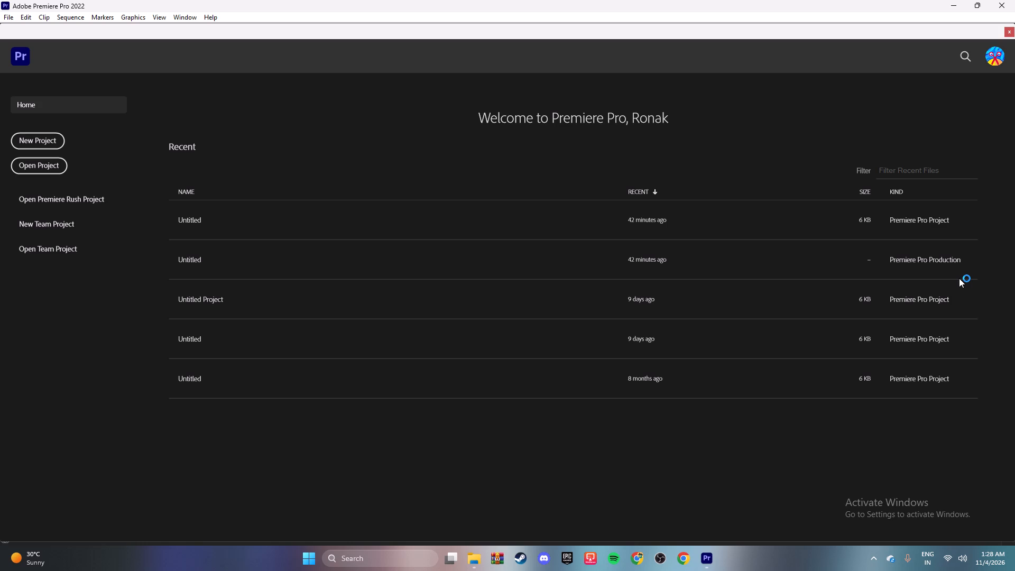
Create a new project named Untitled with the default settings, replacing the existing project of that name.
left_click(50, 141)
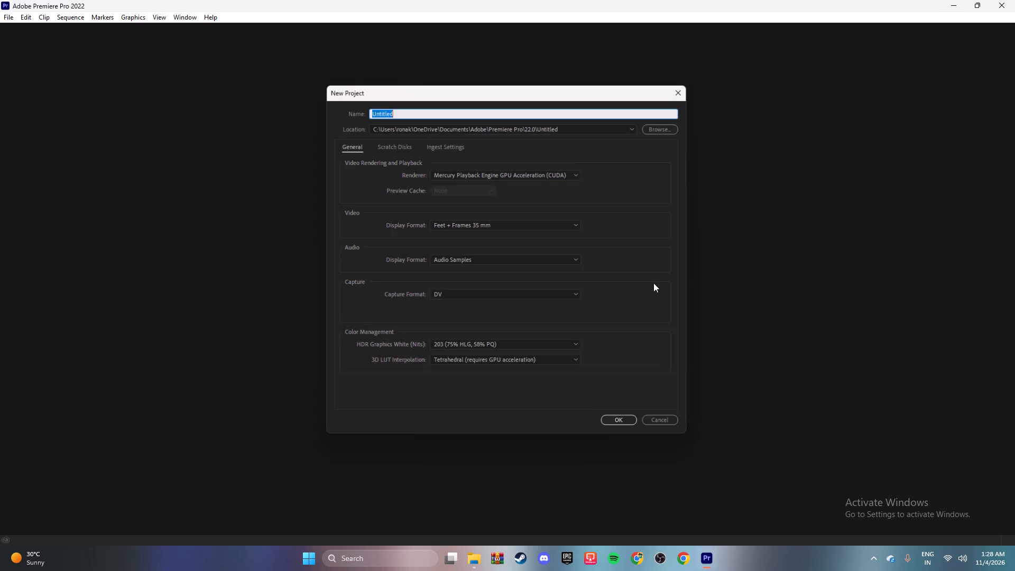
left_click(626, 426)
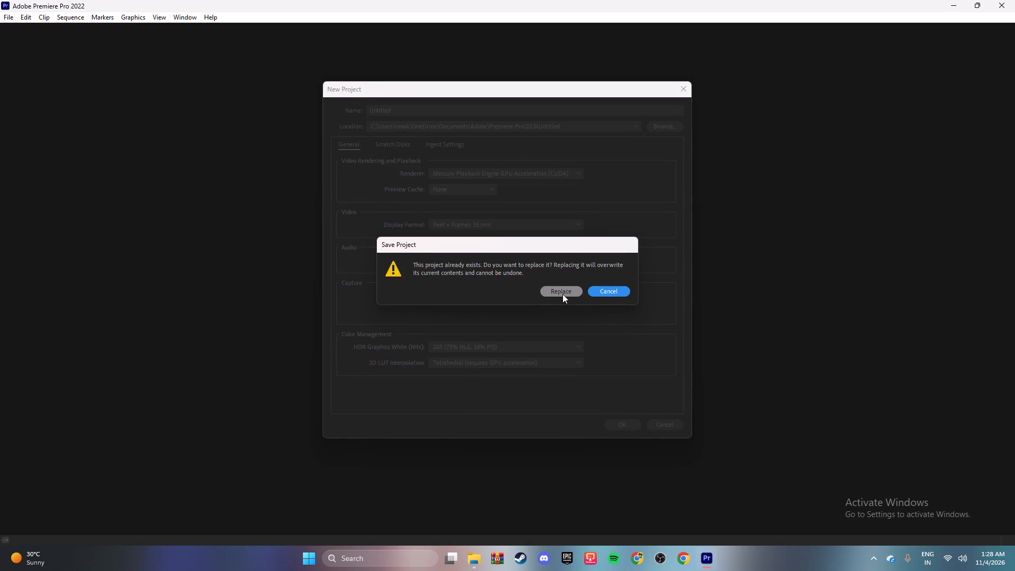
left_click(562, 294)
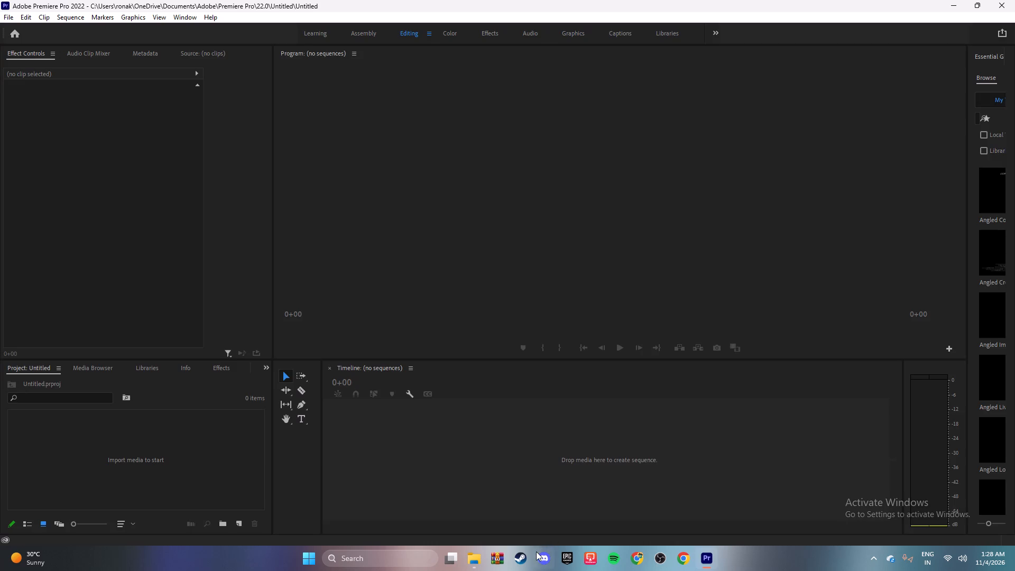
left_click(476, 559)
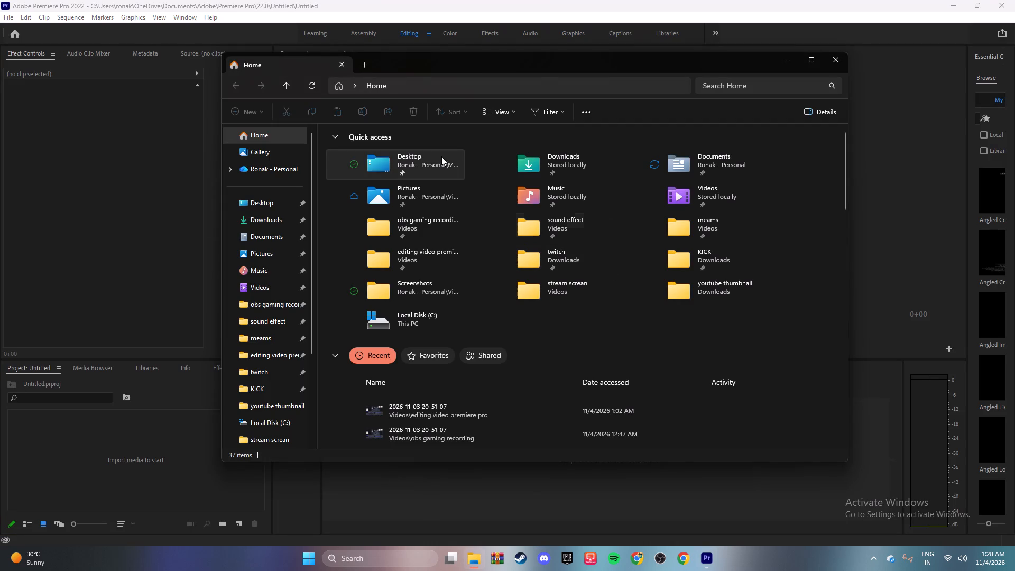
left_click(267, 210)
left_click(266, 220)
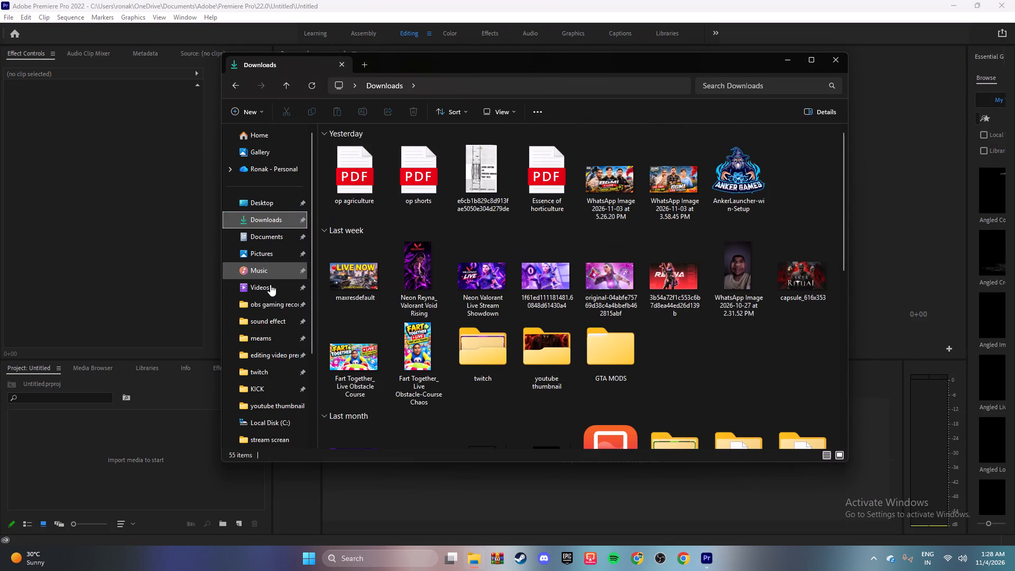
left_click(275, 300)
left_click(641, 261)
left_click_drag(821, 174, 23, 358)
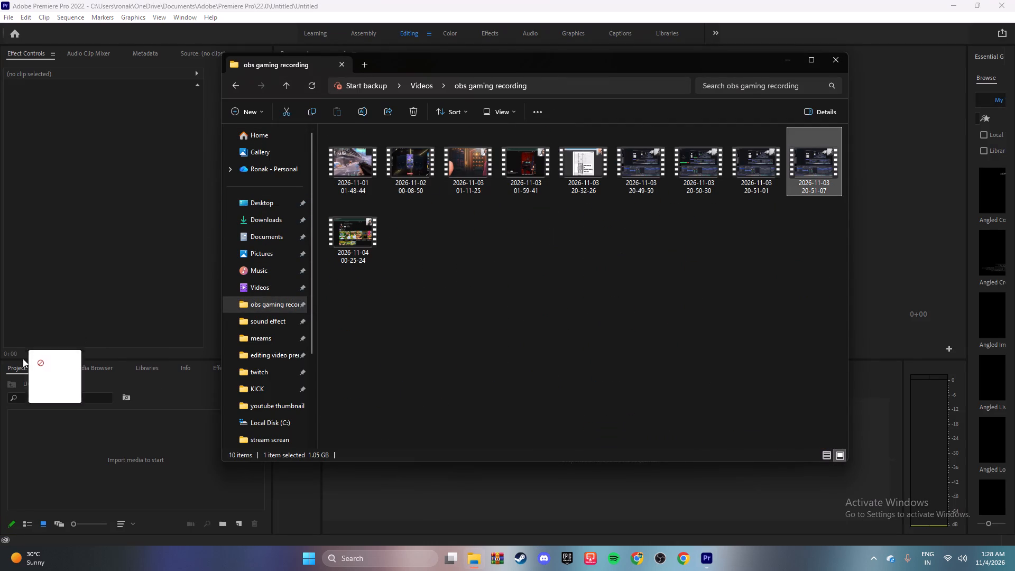
left_click_drag(23, 358, 70, 439)
left_click(789, 60)
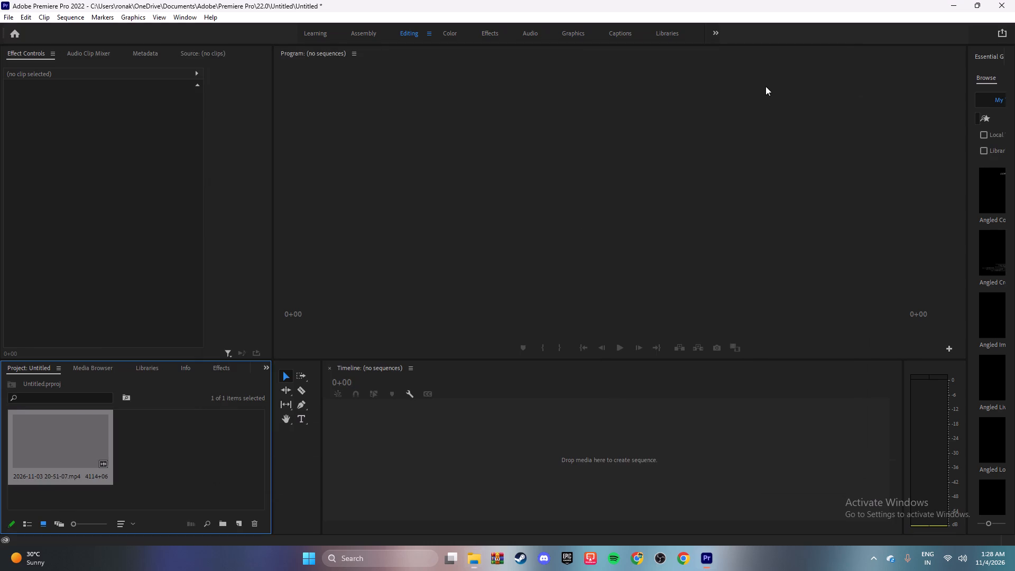
left_click_drag(63, 447, 391, 475)
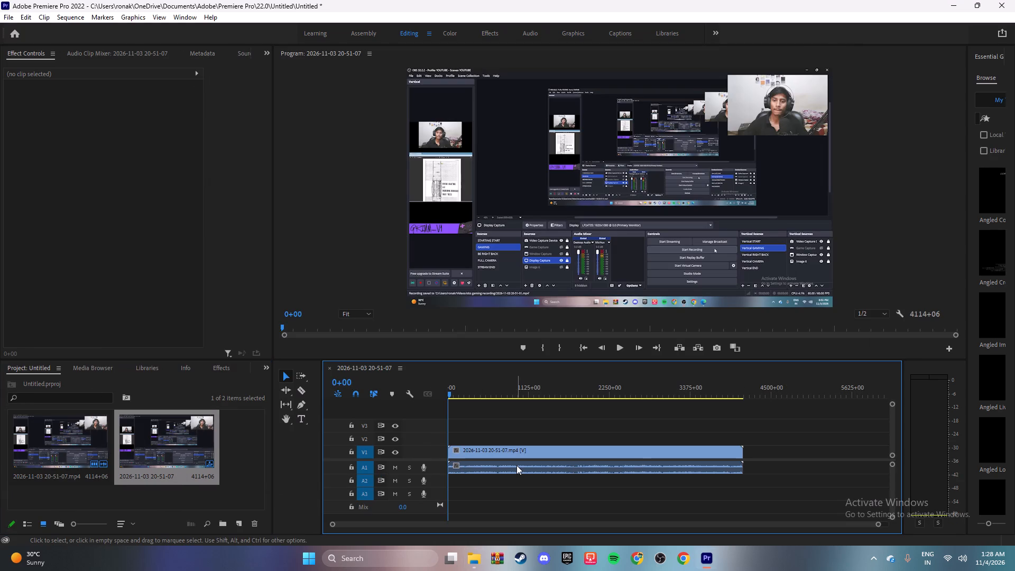
Play and scrub through the recording to locate where the bridge grafting page ends.
key("space")
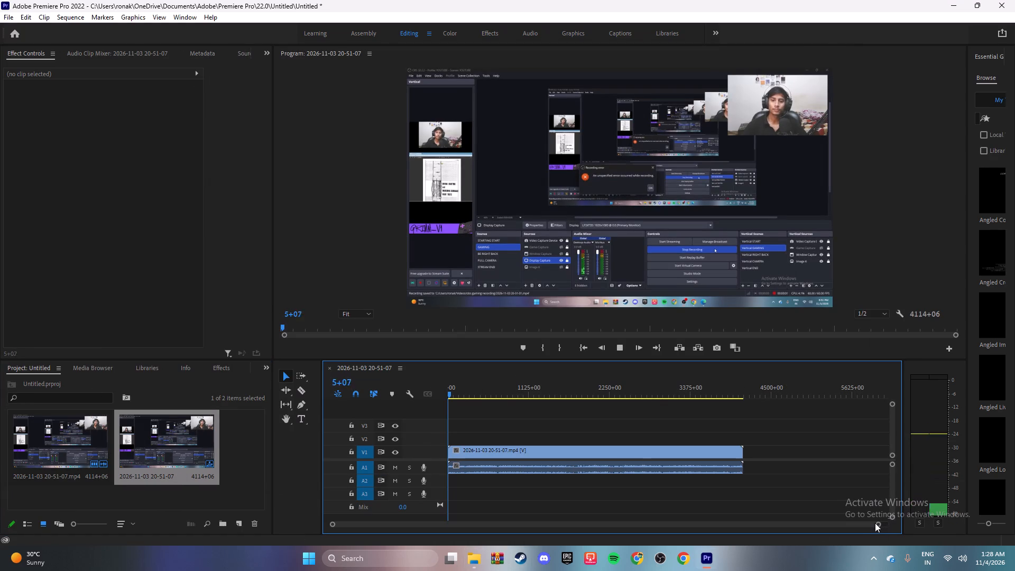
left_click_drag(875, 523, 695, 524)
left_click_drag(875, 525, 819, 526)
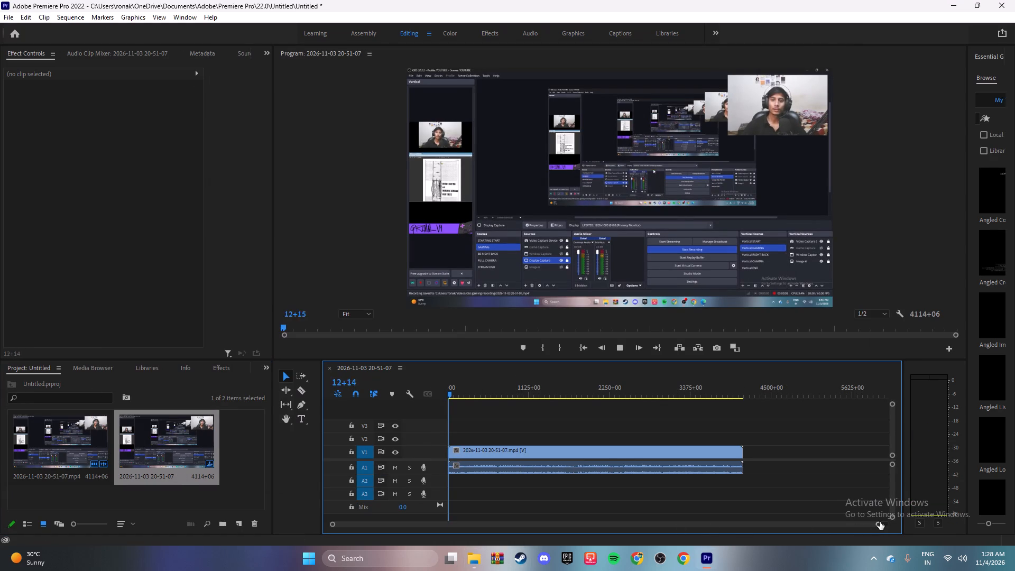
left_click_drag(878, 526, 687, 526)
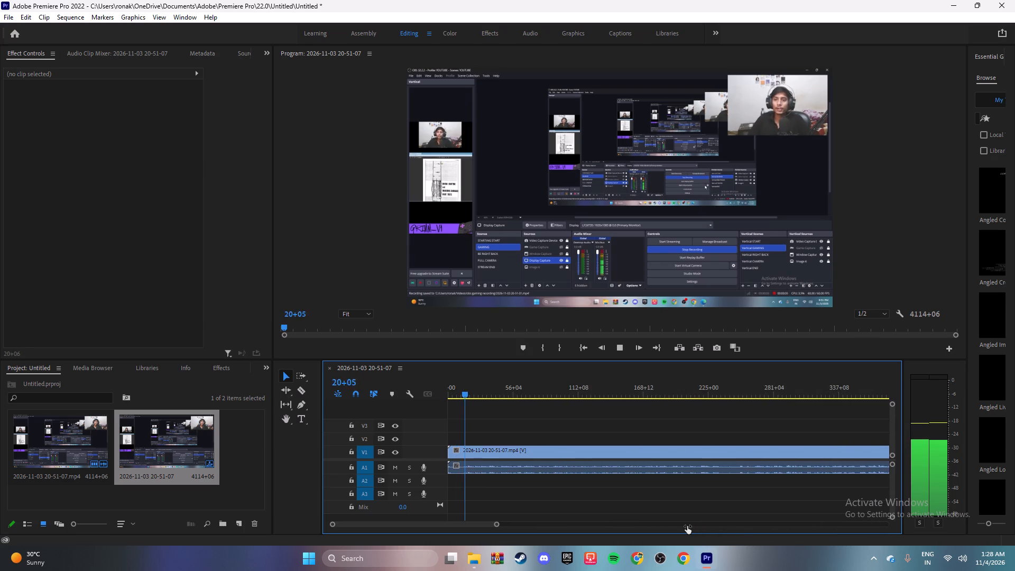
left_click_drag(687, 526, 756, 527)
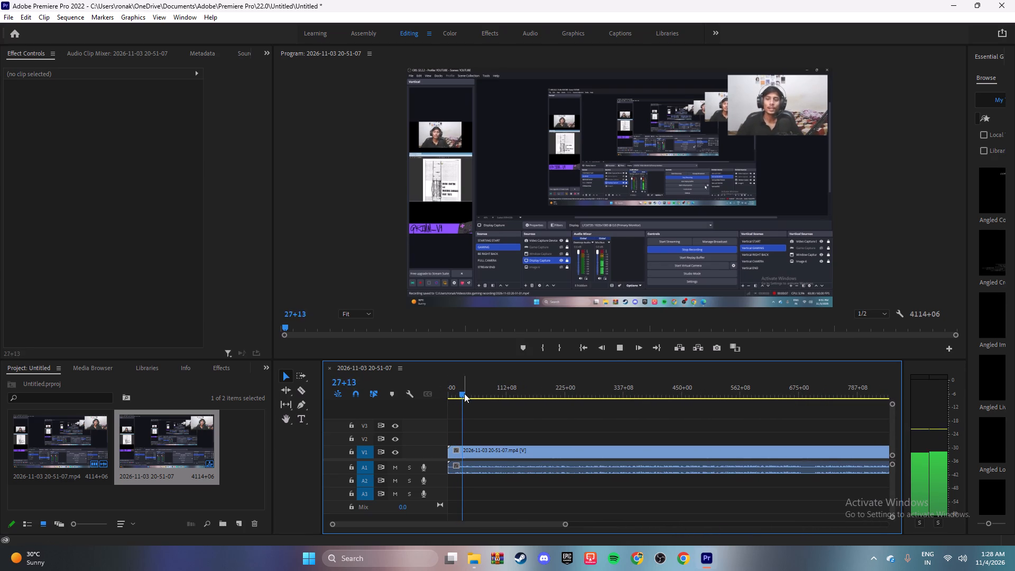
left_click_drag(464, 393, 764, 409)
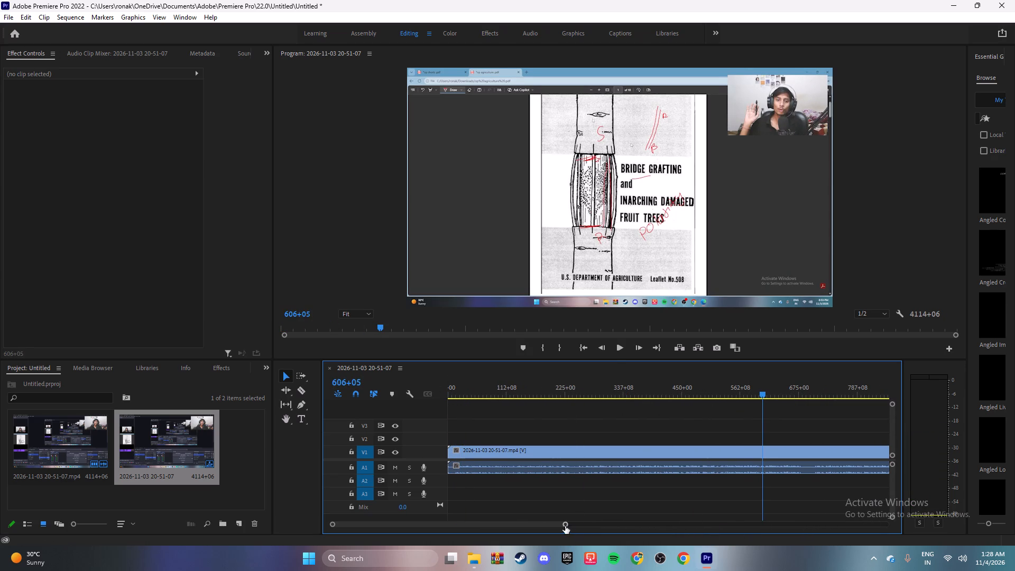
left_click_drag(565, 526, 590, 527)
left_click_drag(697, 395, 881, 397)
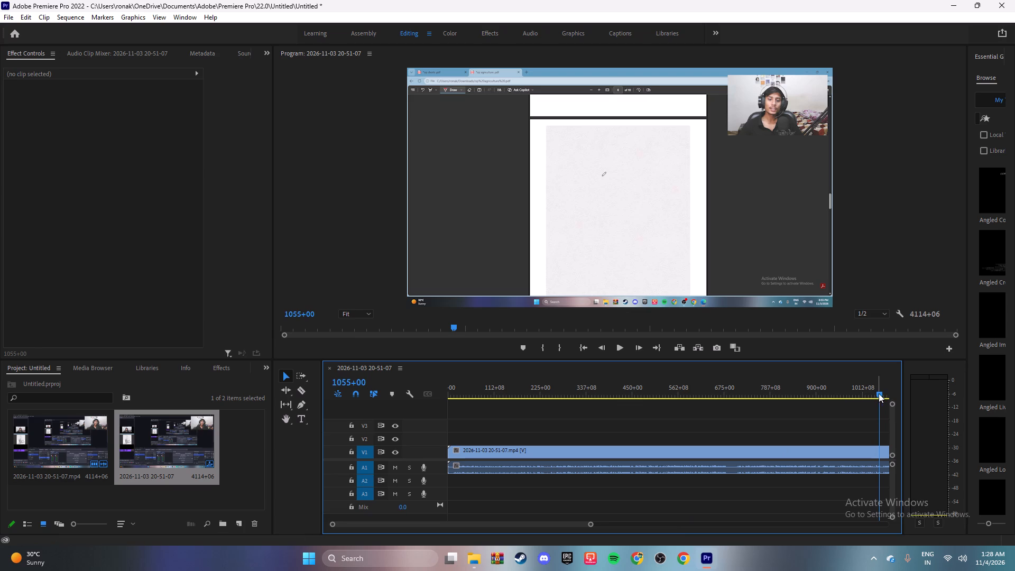
left_click_drag(879, 393, 699, 398)
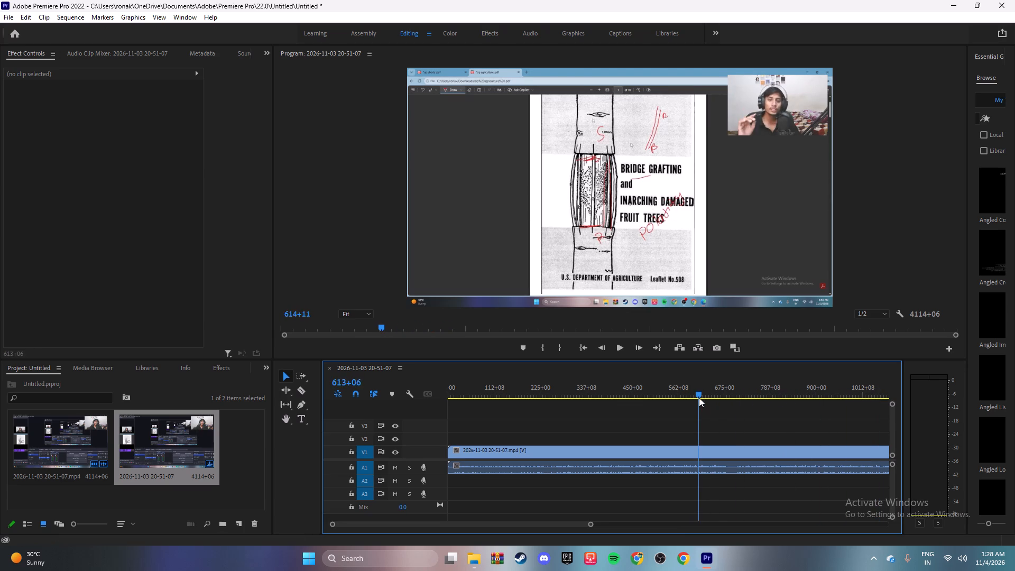
left_click_drag(699, 398, 725, 398)
key("space")
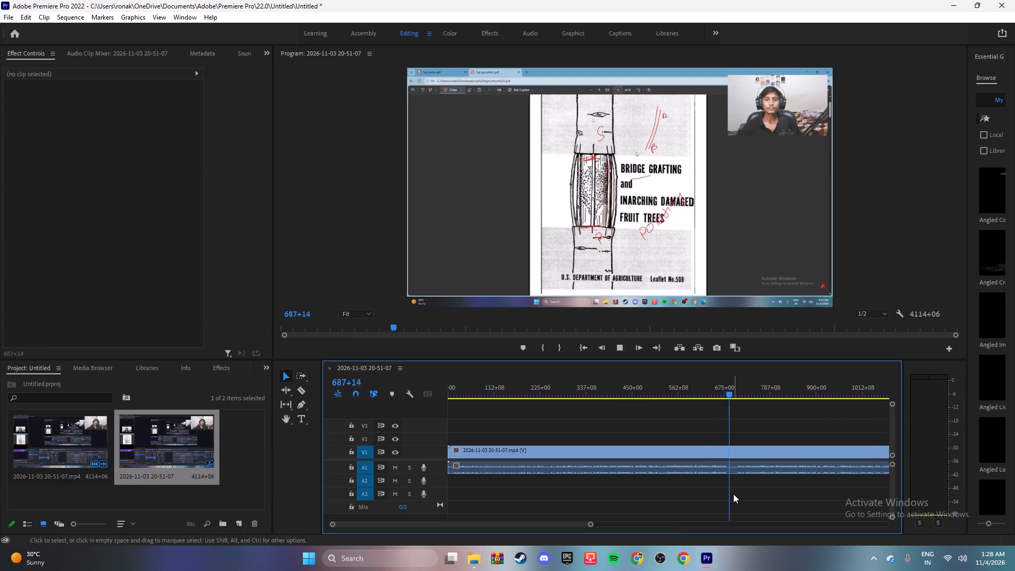
key("space")
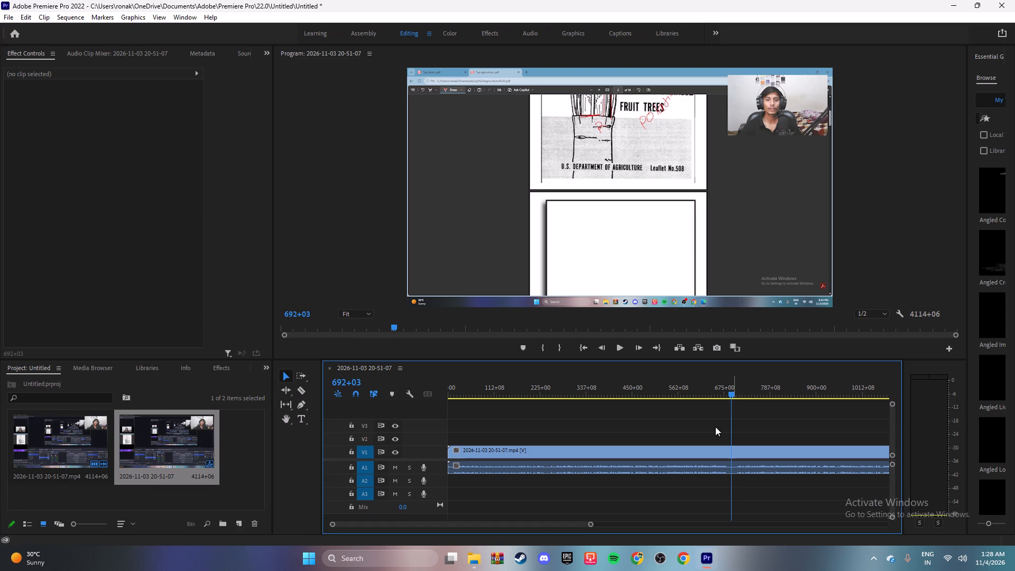
Split the recording with the Razor tool at 702+00, where the potato photo page is shown.
left_click_drag(592, 525, 479, 524)
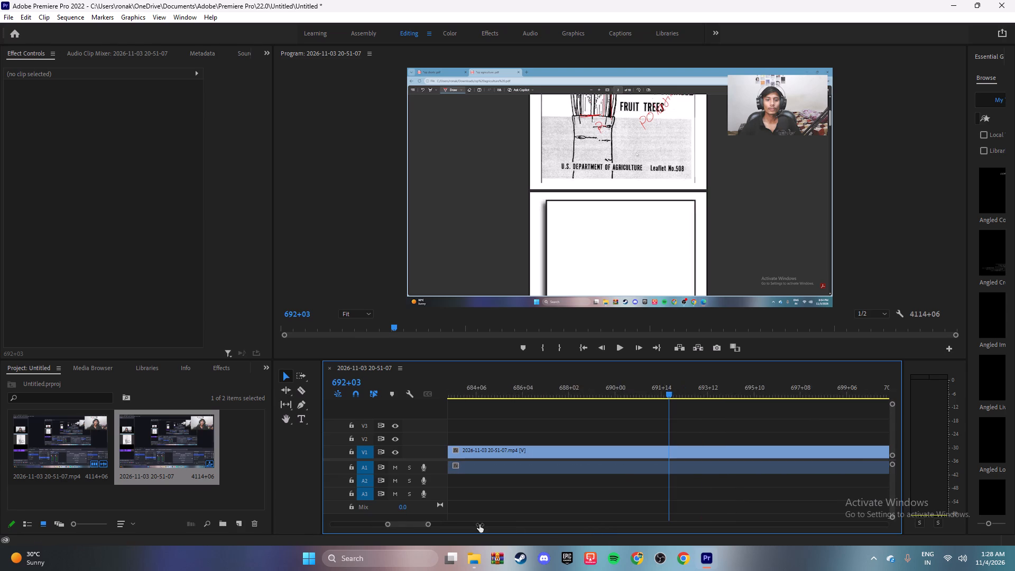
left_click_drag(479, 524, 501, 524)
key("space")
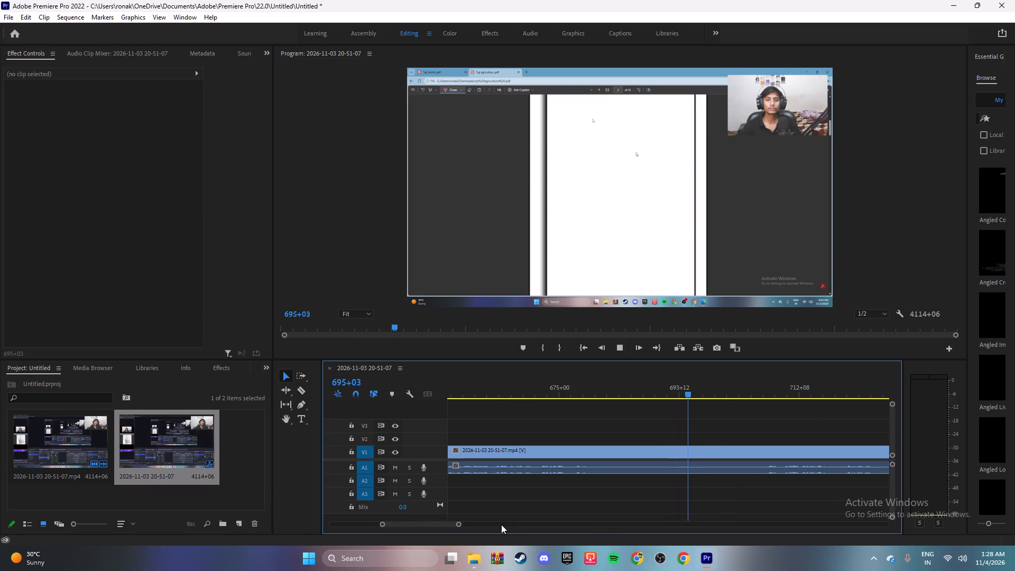
key("space")
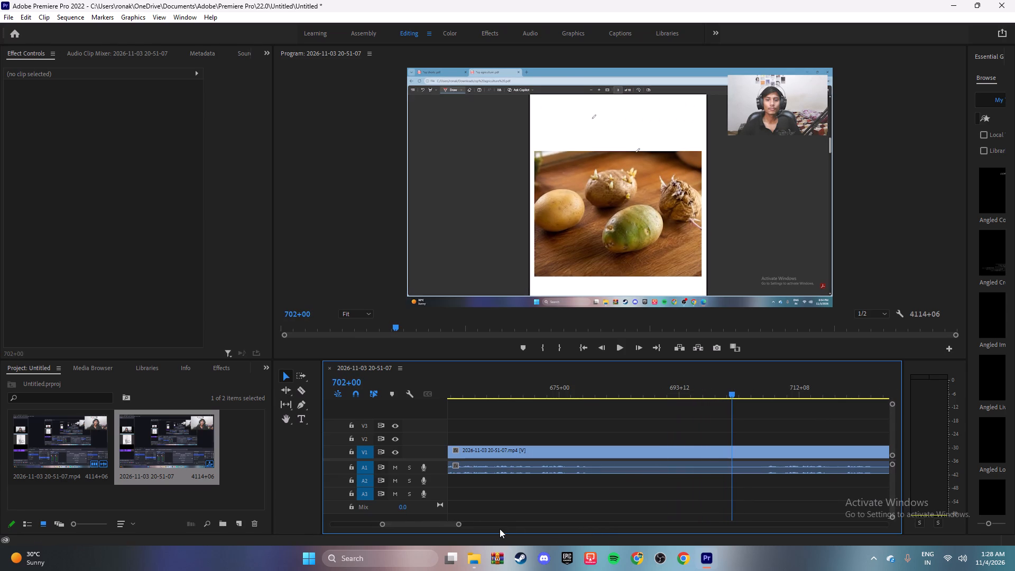
left_click(301, 391)
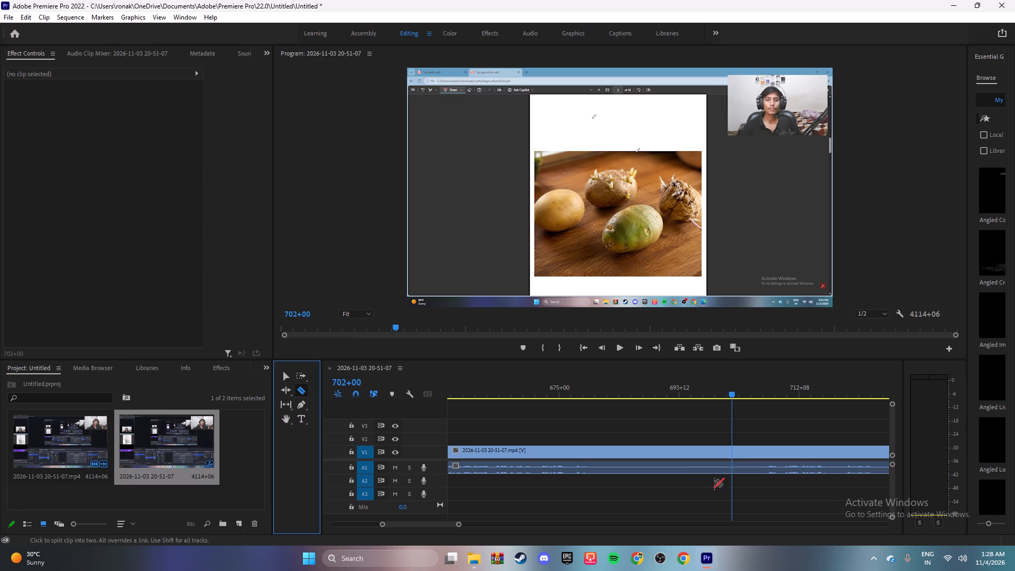
left_click_drag(321, 435, 295, 435)
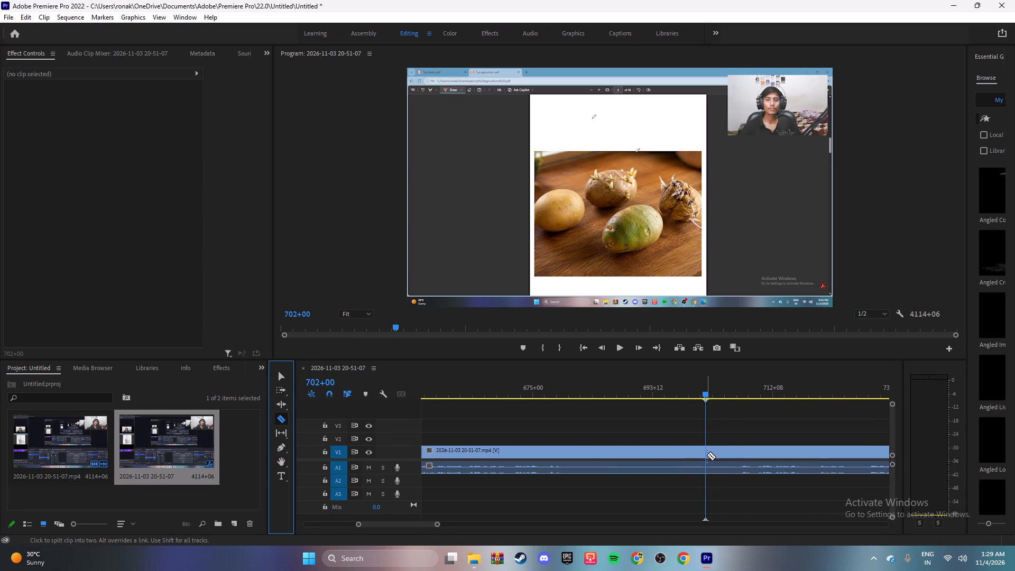
left_click(705, 453)
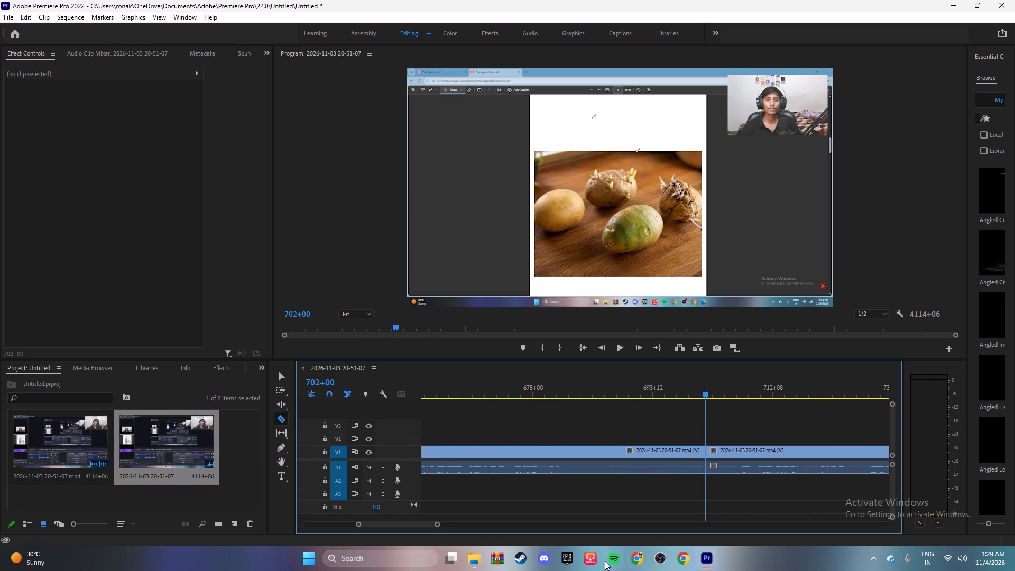
Clear the part of the recording before the 702+00 cut, leaving its gap in the timeline.
key("c")
key("v")
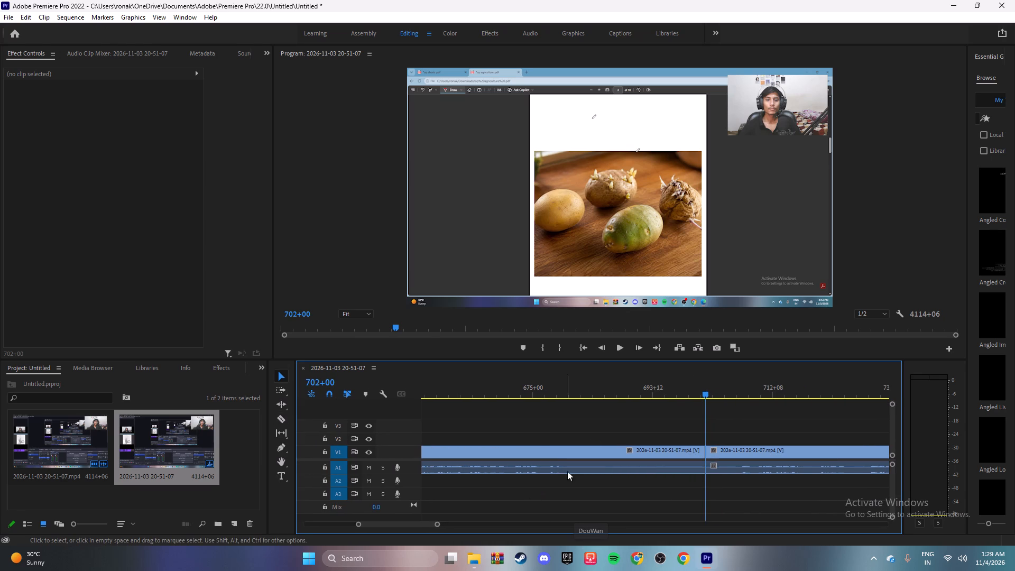
left_click(573, 452)
right_click(573, 452)
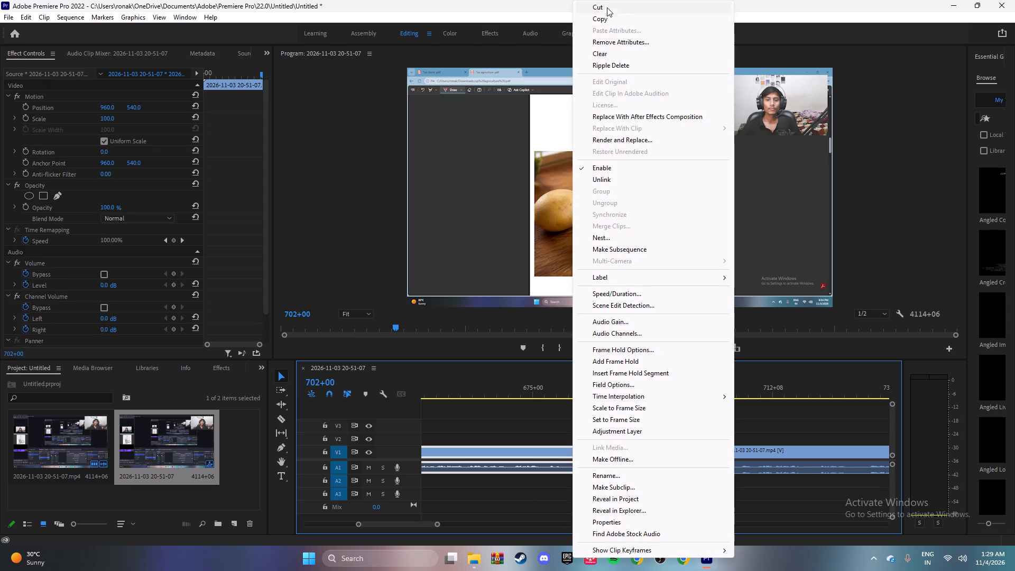
left_click(617, 57)
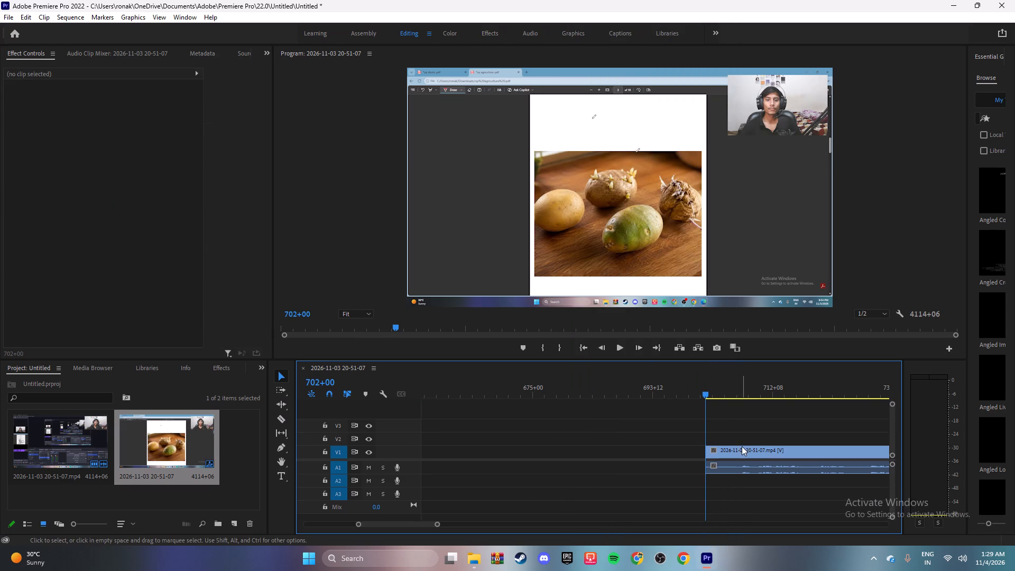
Move the remaining clip to the start of the sequence at 0+00, with video on V1 and audio on A1.
left_click_drag(742, 447, 300, 491)
left_click(392, 523)
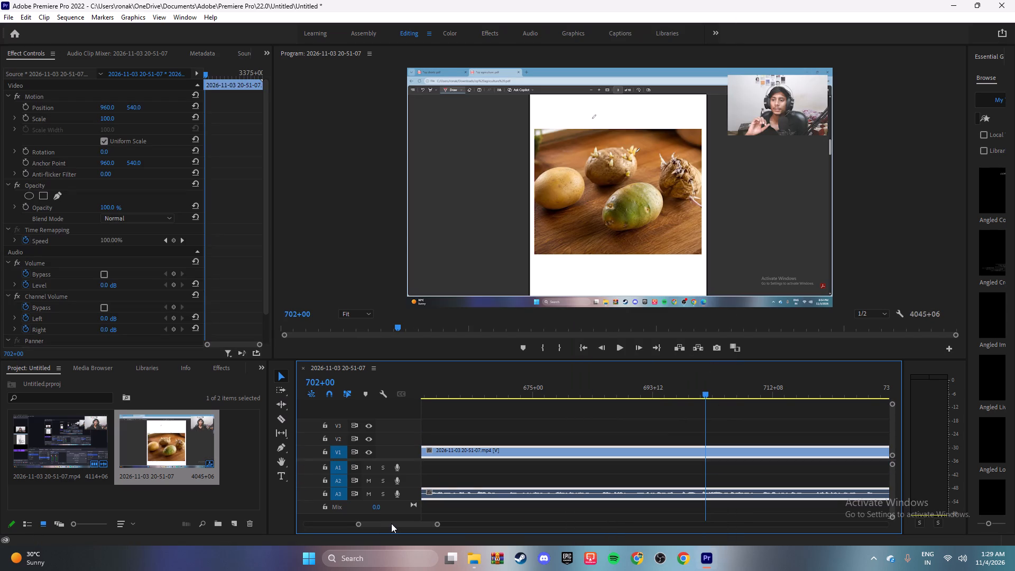
left_click_drag(358, 526, 330, 526)
left_click_drag(564, 452, 484, 452)
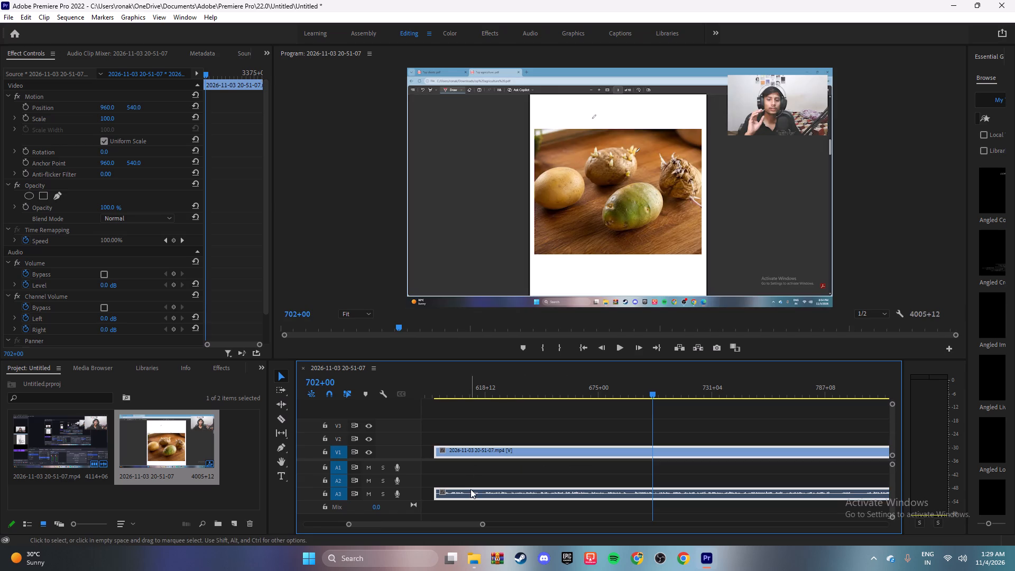
left_click_drag(472, 491, 475, 468)
left_click_drag(490, 451, 359, 461)
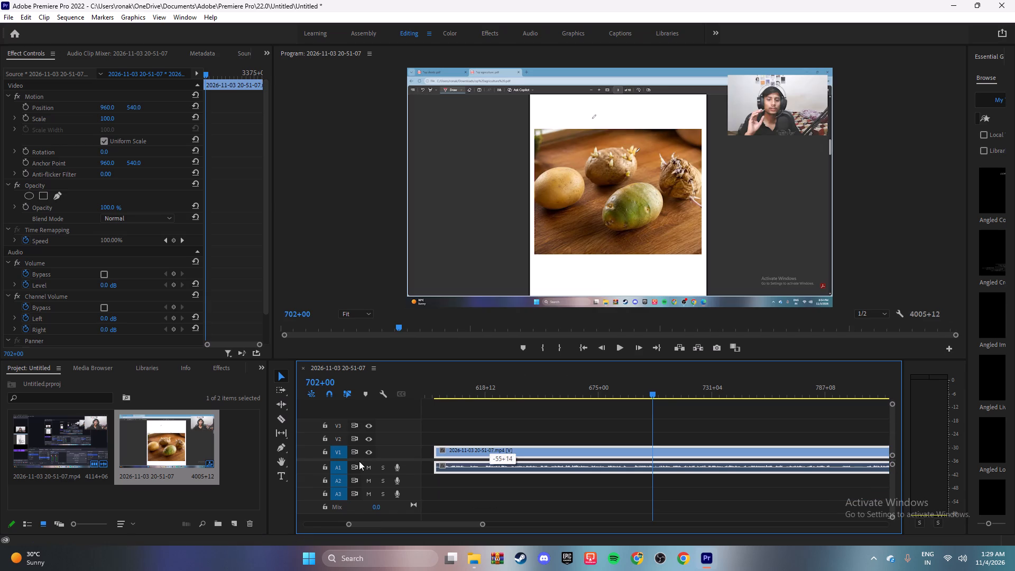
left_click_drag(359, 461, 362, 454)
left_click_drag(437, 524, 401, 521)
left_click_drag(448, 524, 600, 523)
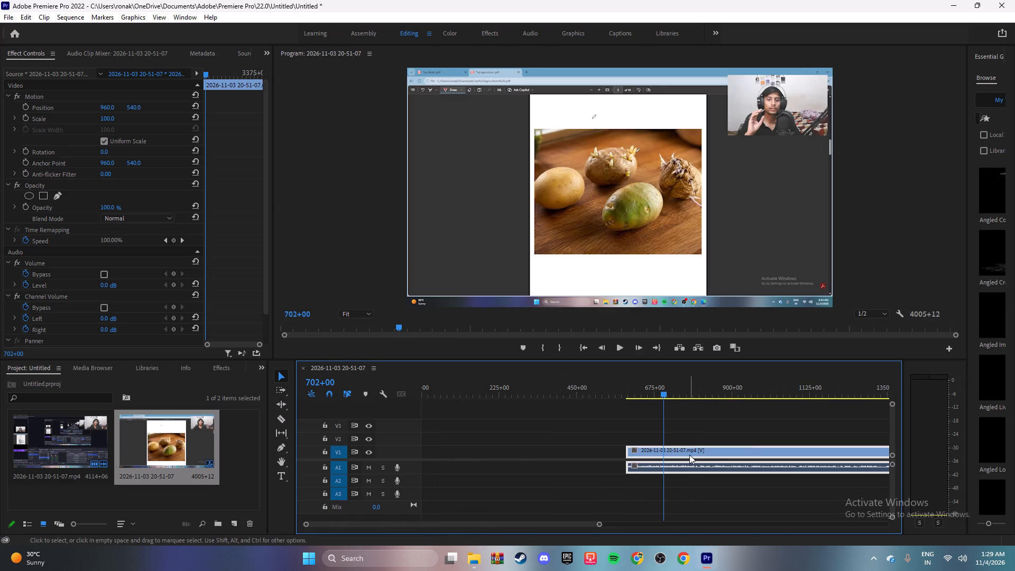
left_click_drag(689, 455, 356, 459)
left_click_drag(512, 524, 506, 524)
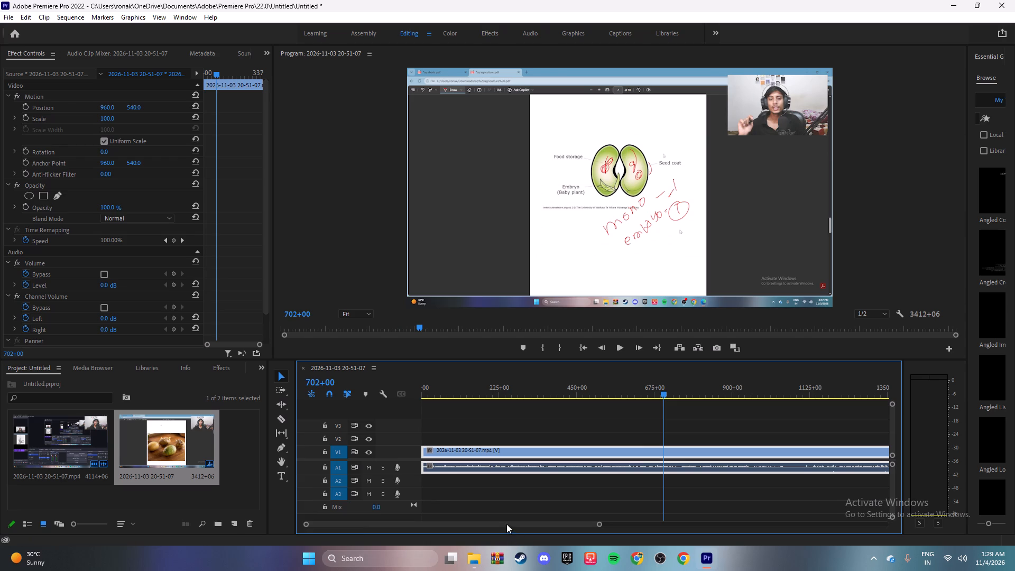
left_click_drag(506, 524, 456, 520)
Play the trimmed sequence from its beginning to check how the video opens.
left_click_drag(663, 394, 284, 420)
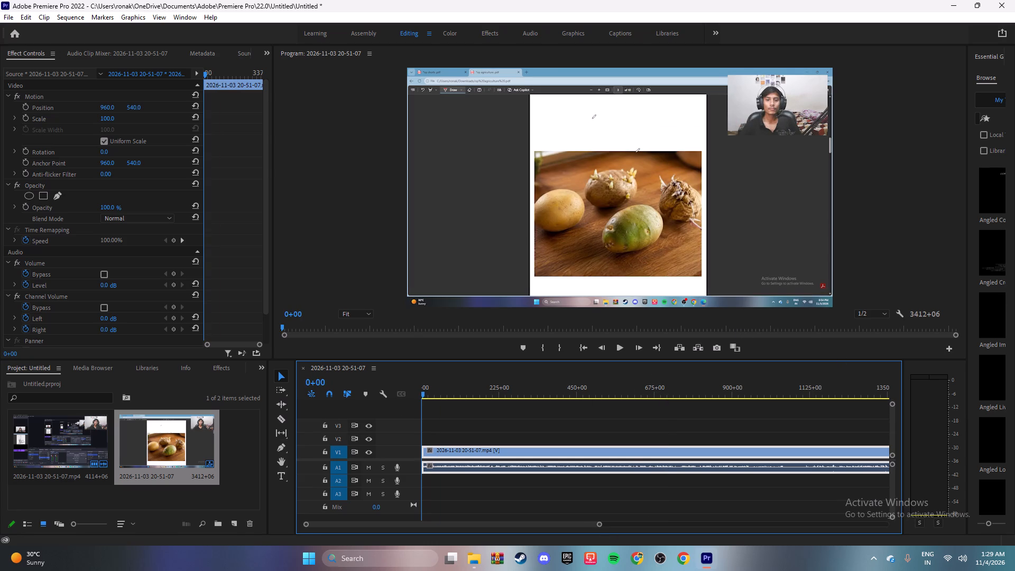
key("space")
key("space")
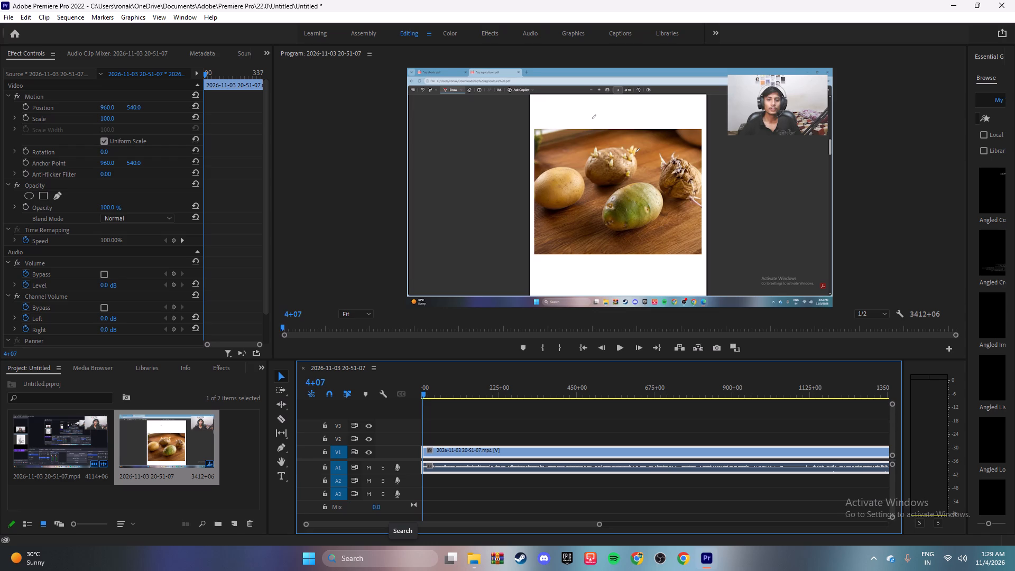
key("space")
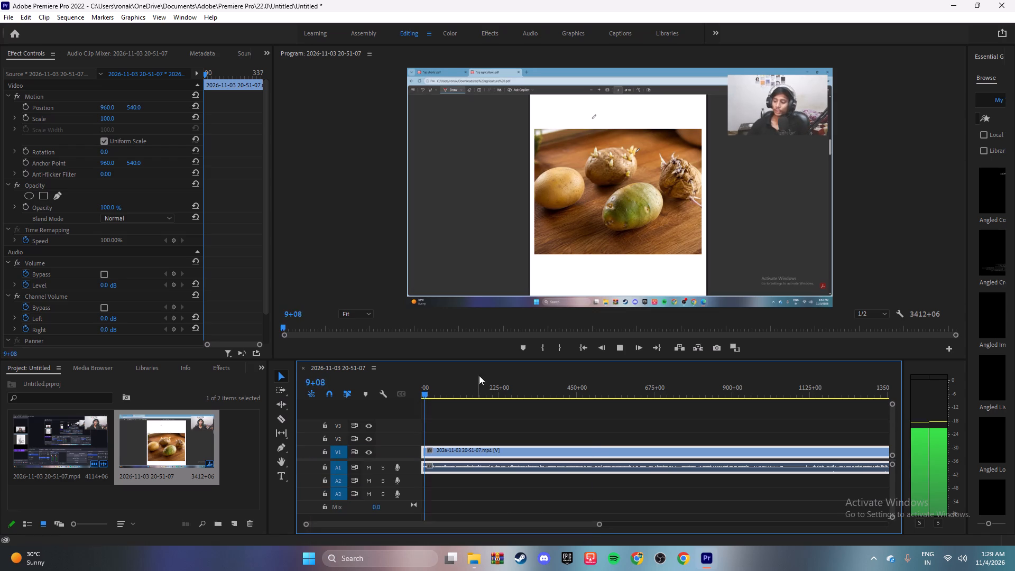
left_click(465, 346)
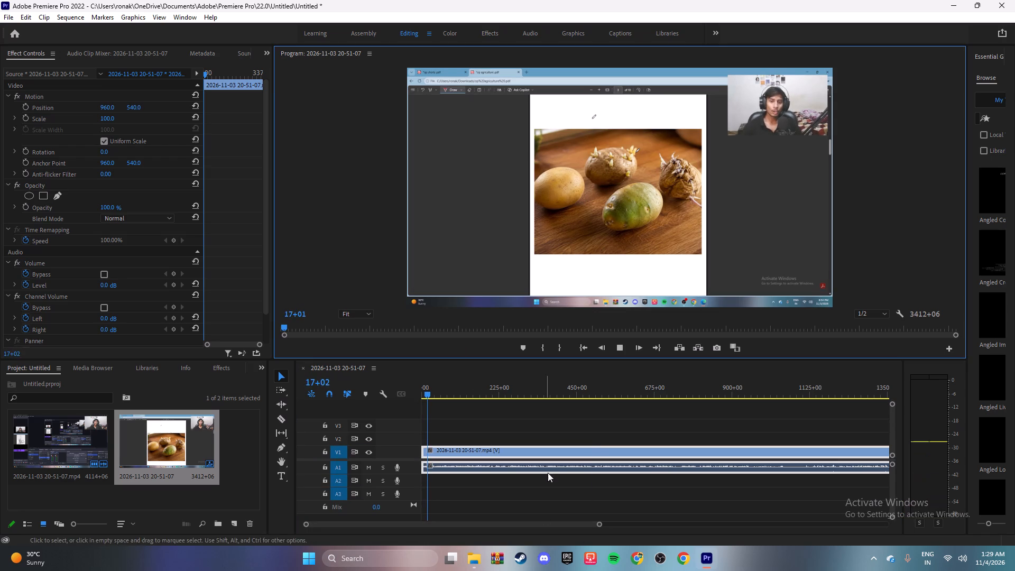
left_click(542, 410)
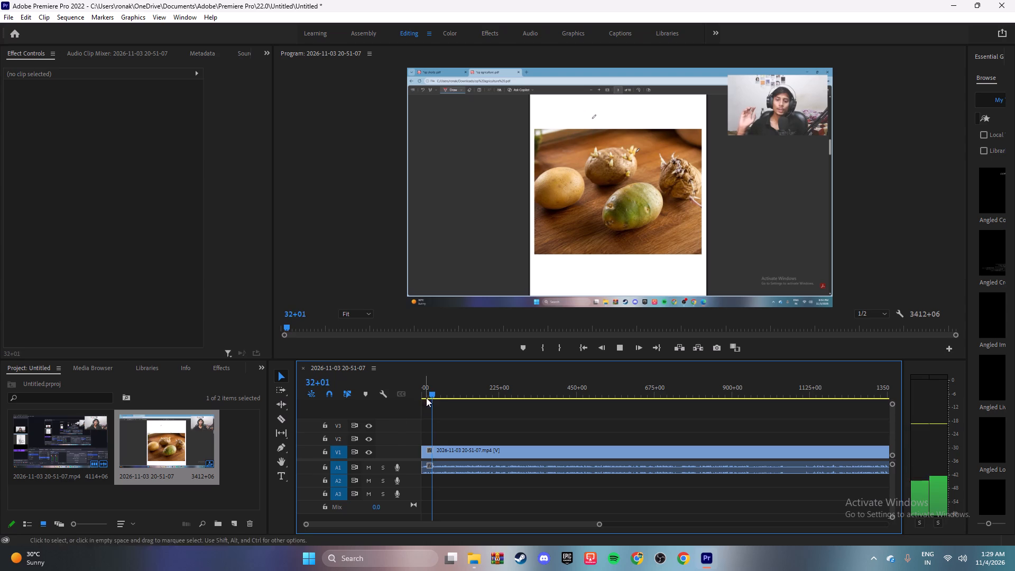
left_click_drag(431, 394, 364, 407)
key("space")
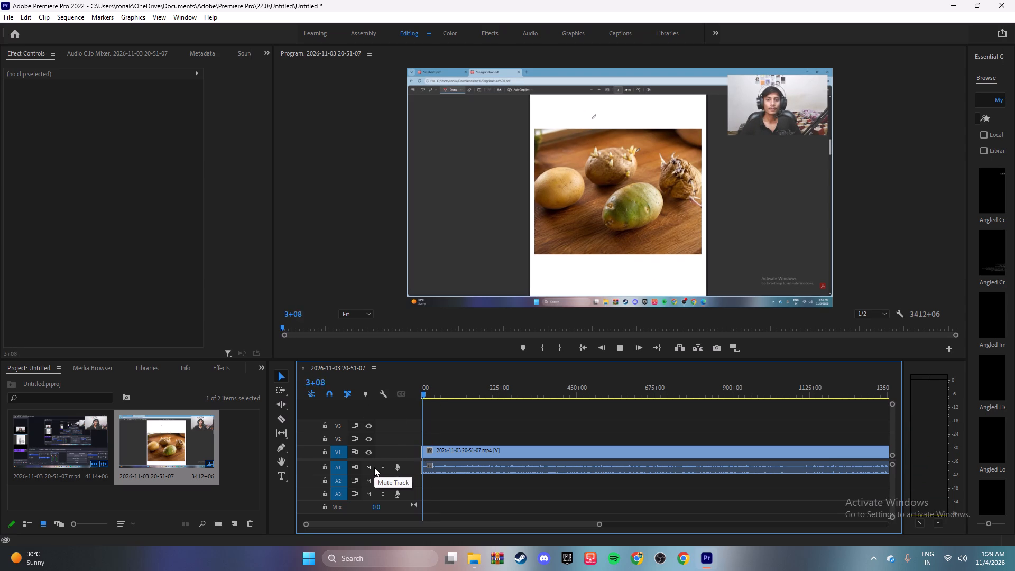
key("space")
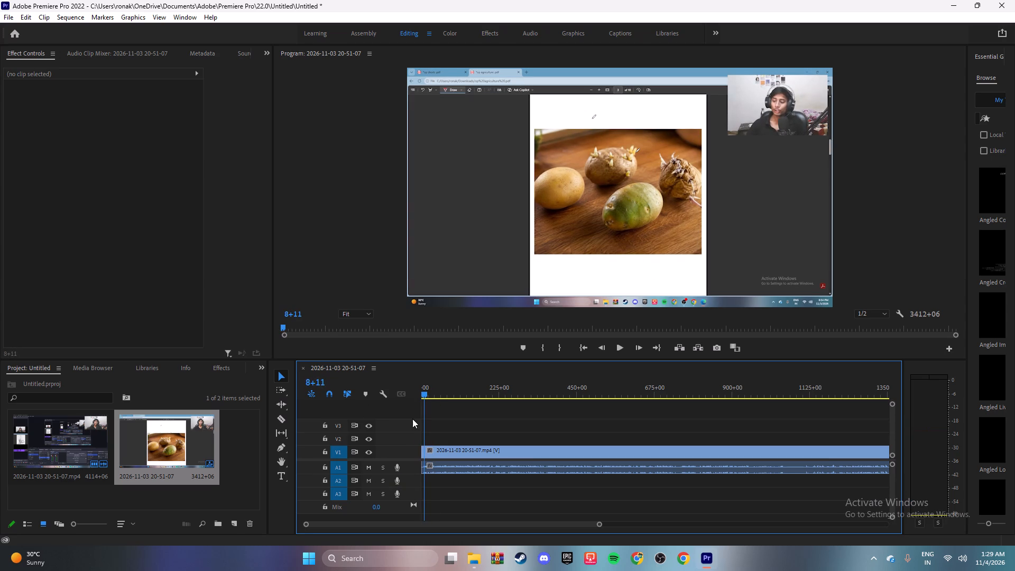
Add a text box reading "Potato Greening" across the upper part of the potato photo at 0+00.
left_click_drag(421, 392, 285, 392)
left_click(283, 474)
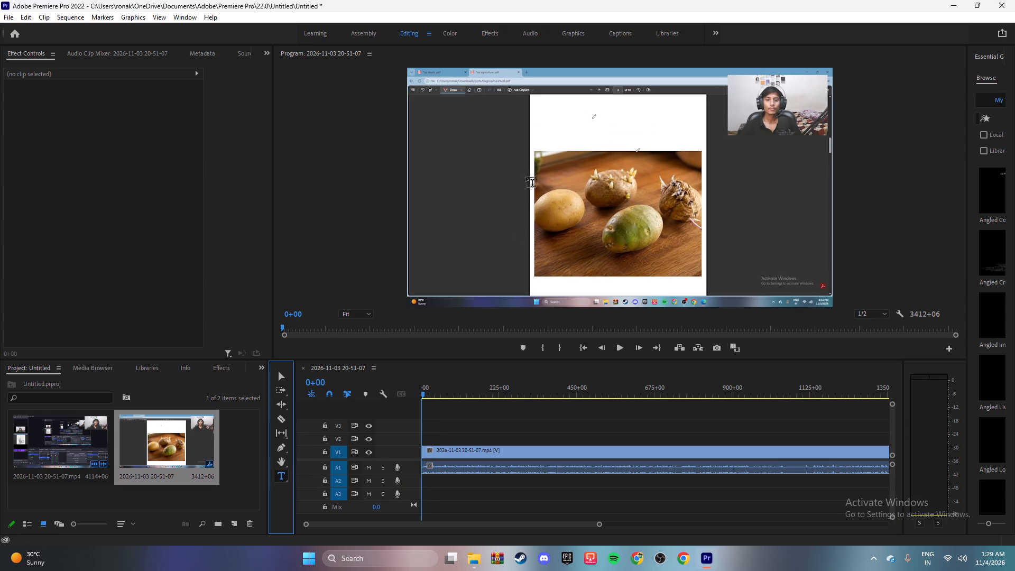
left_click_drag(537, 169, 704, 194)
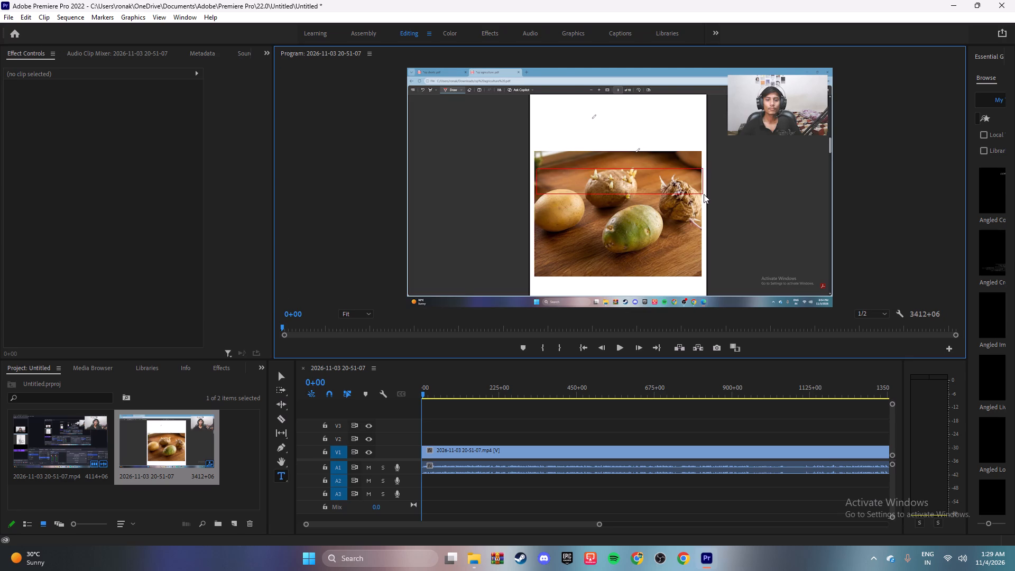
left_click_drag(704, 194, 702, 195)
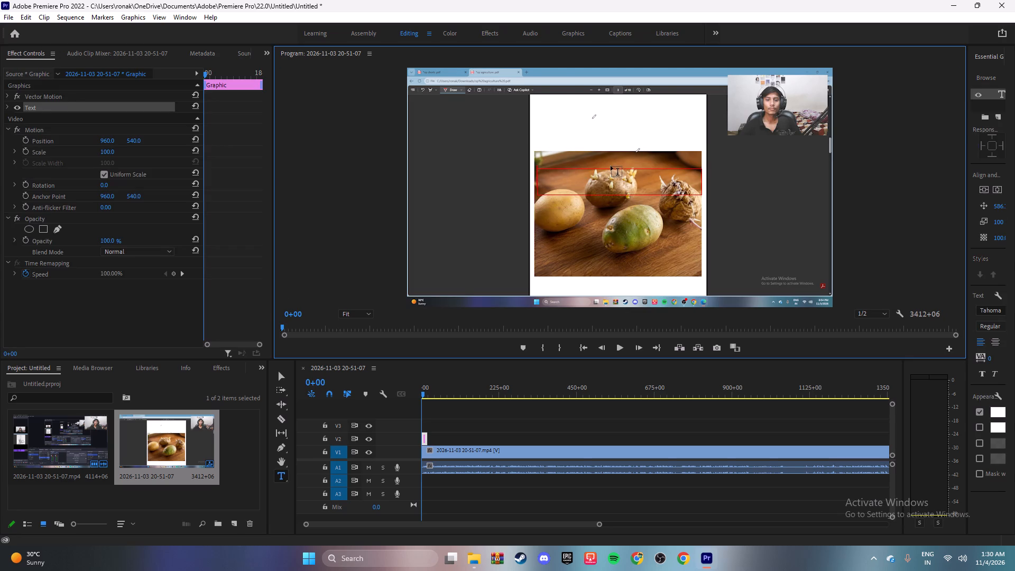
left_click(626, 181)
key("shift+p")
key("o")
type("tato")
key("space")
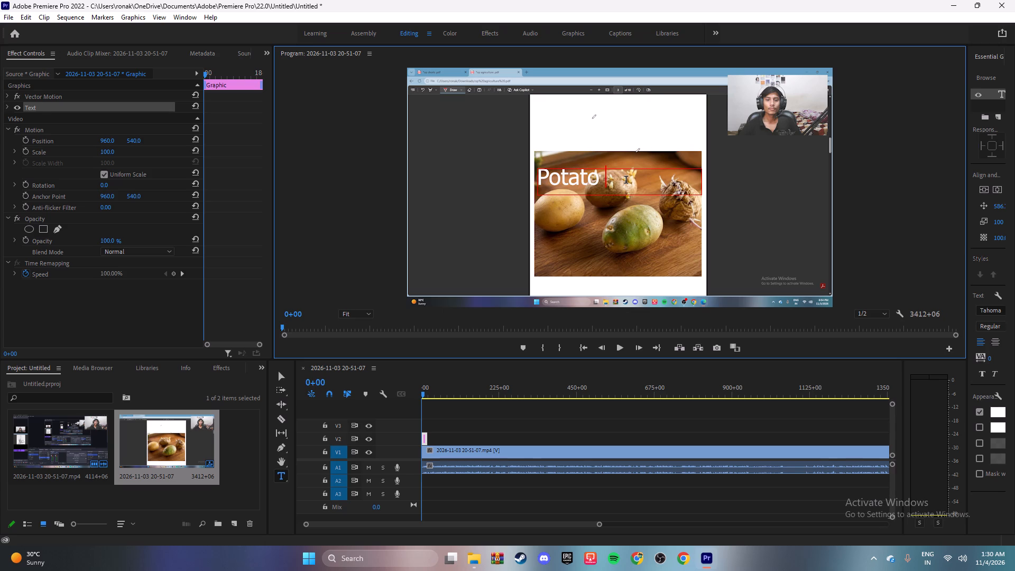
type("Gra")
key("BackSpace")
type("ee")
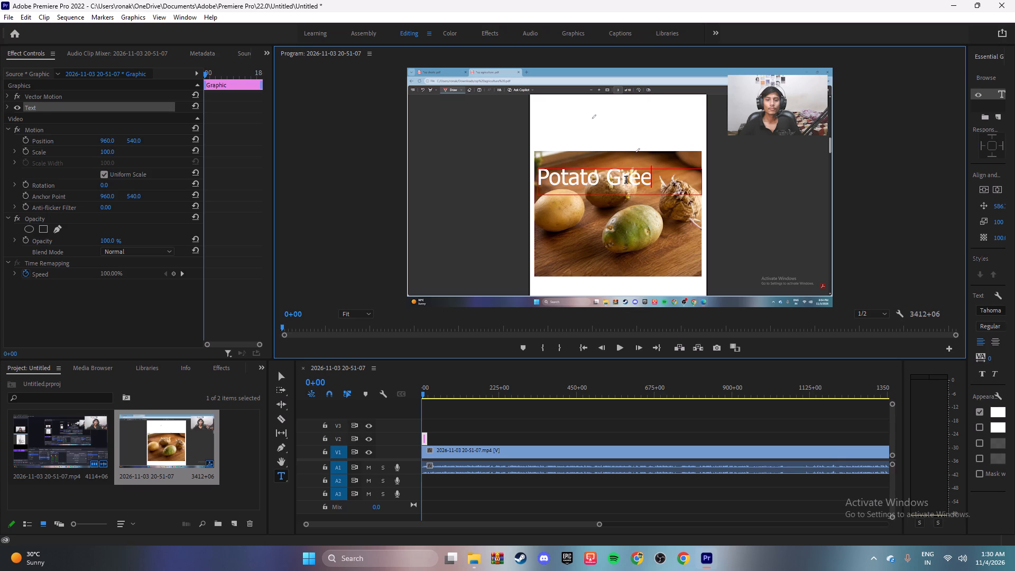
type("ning")
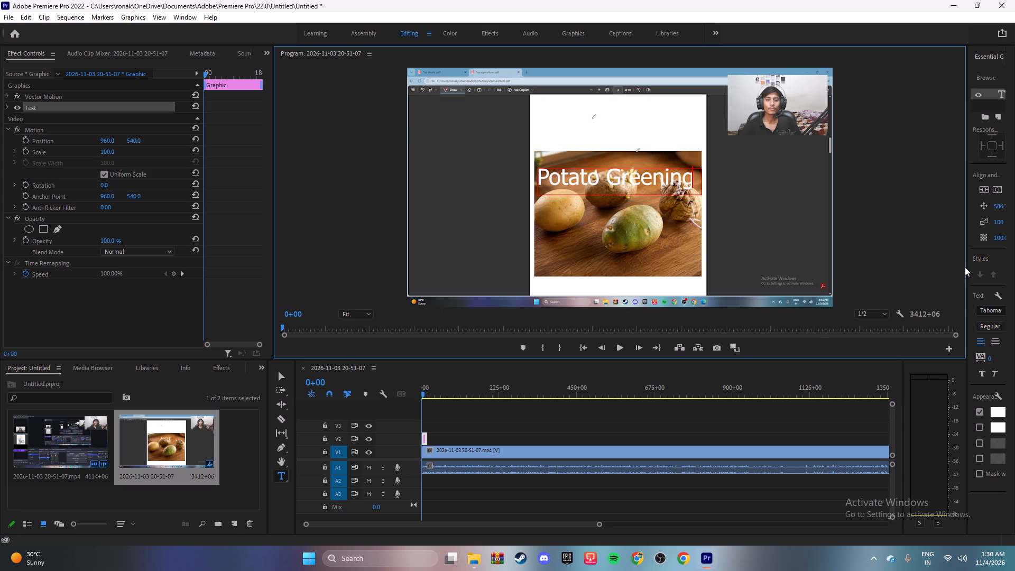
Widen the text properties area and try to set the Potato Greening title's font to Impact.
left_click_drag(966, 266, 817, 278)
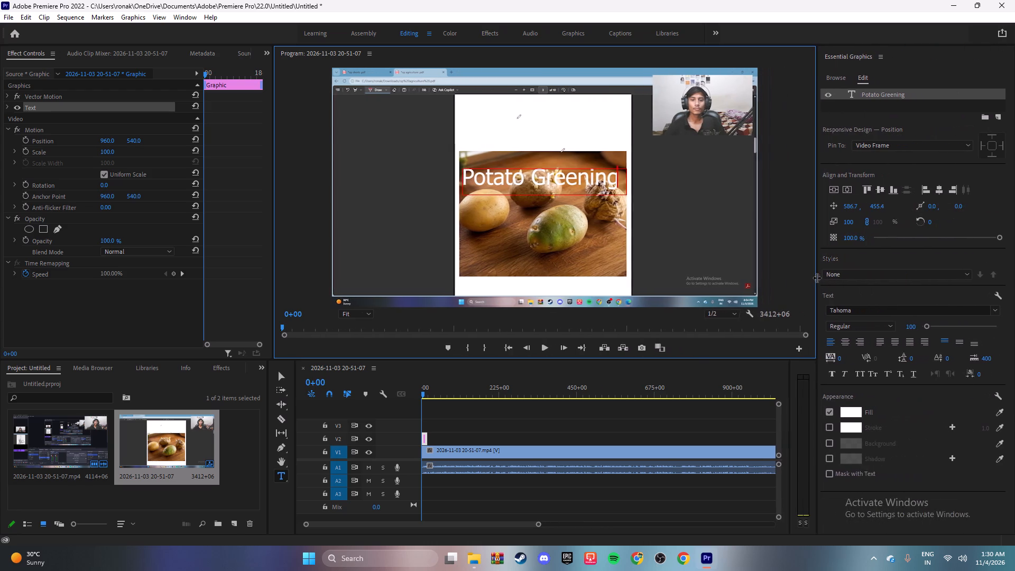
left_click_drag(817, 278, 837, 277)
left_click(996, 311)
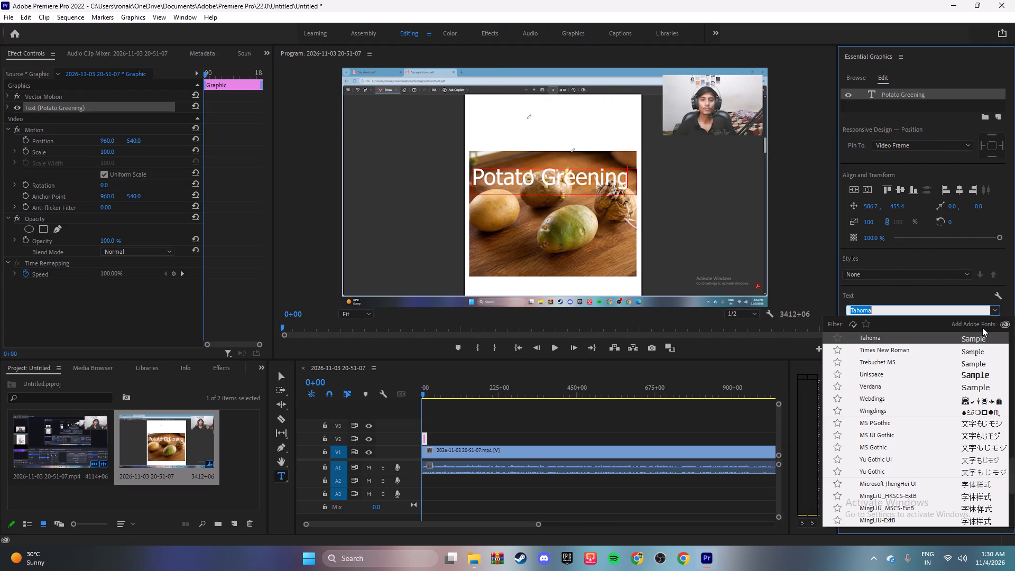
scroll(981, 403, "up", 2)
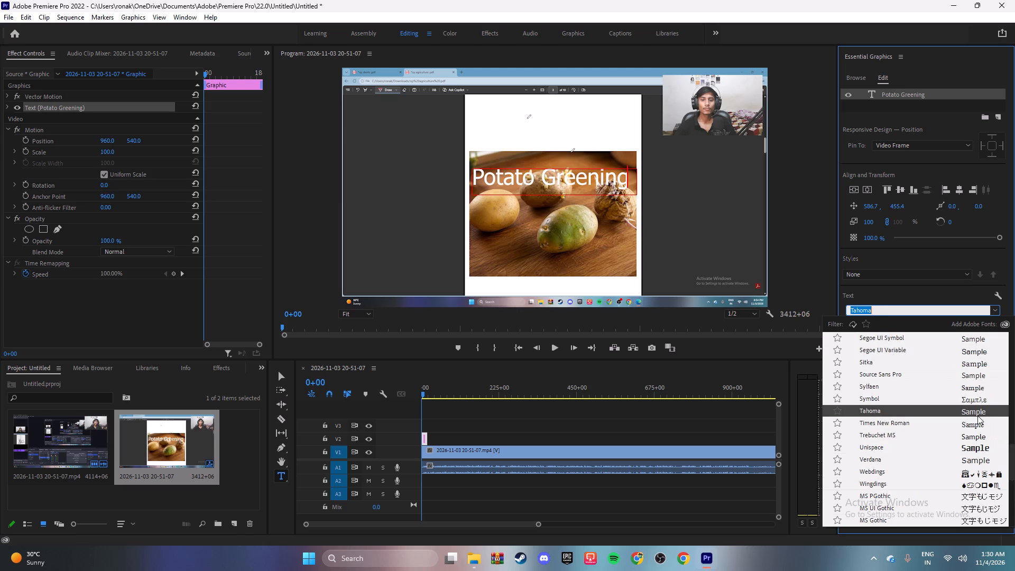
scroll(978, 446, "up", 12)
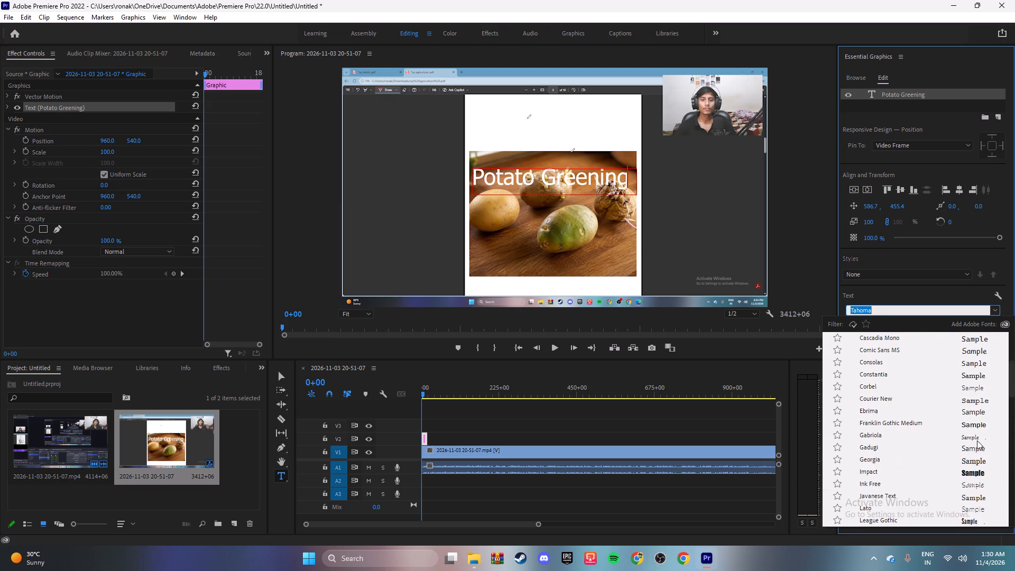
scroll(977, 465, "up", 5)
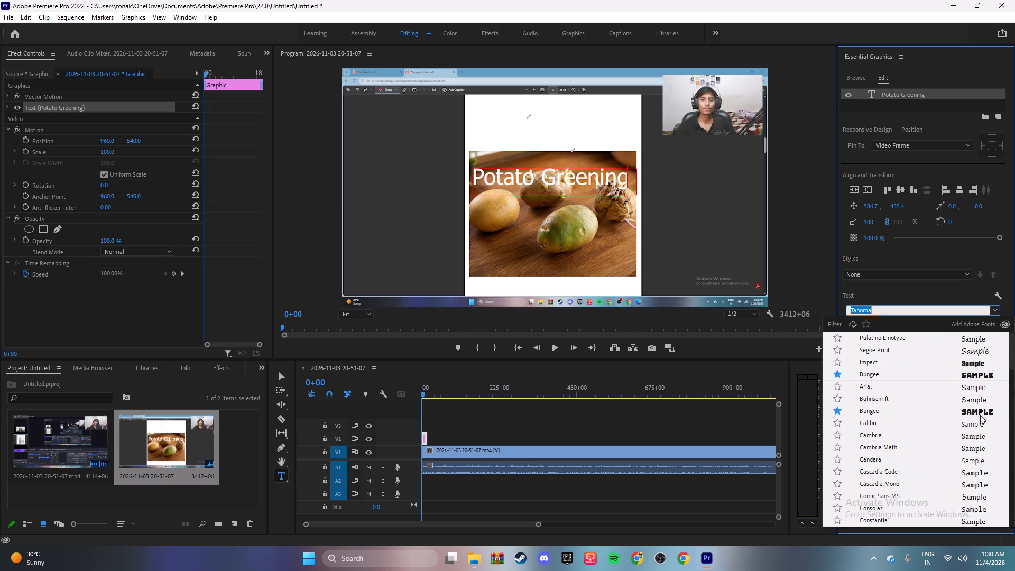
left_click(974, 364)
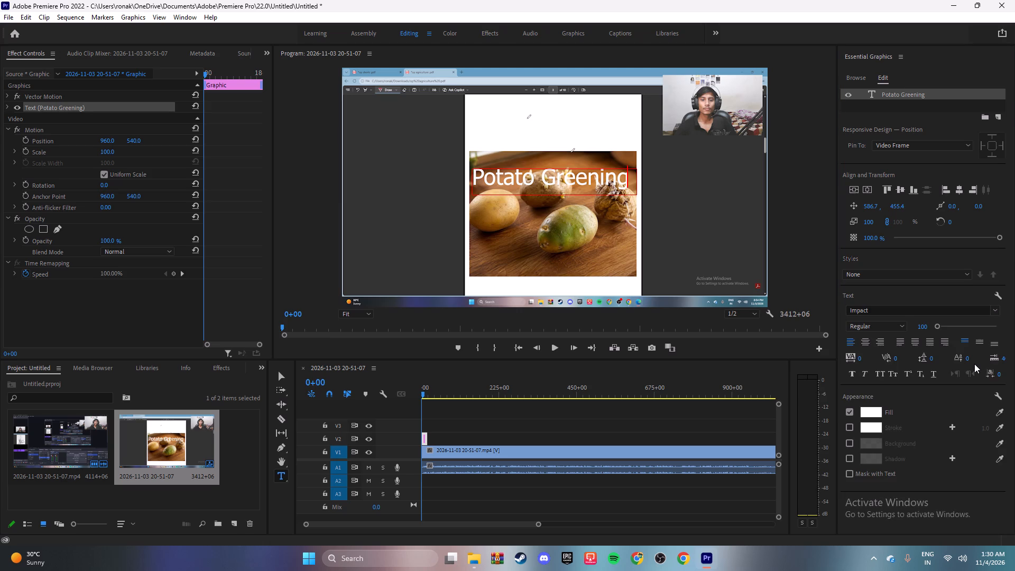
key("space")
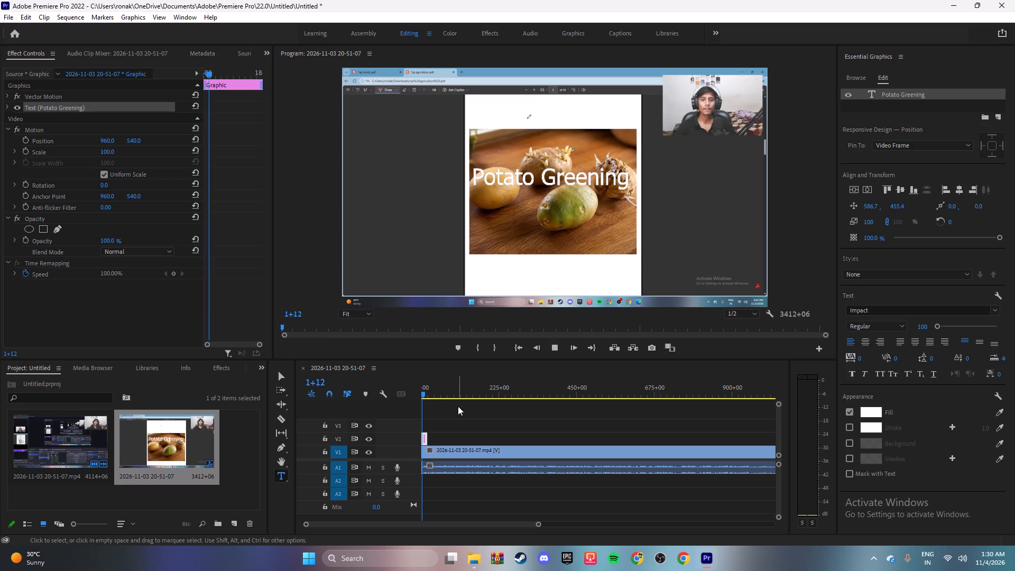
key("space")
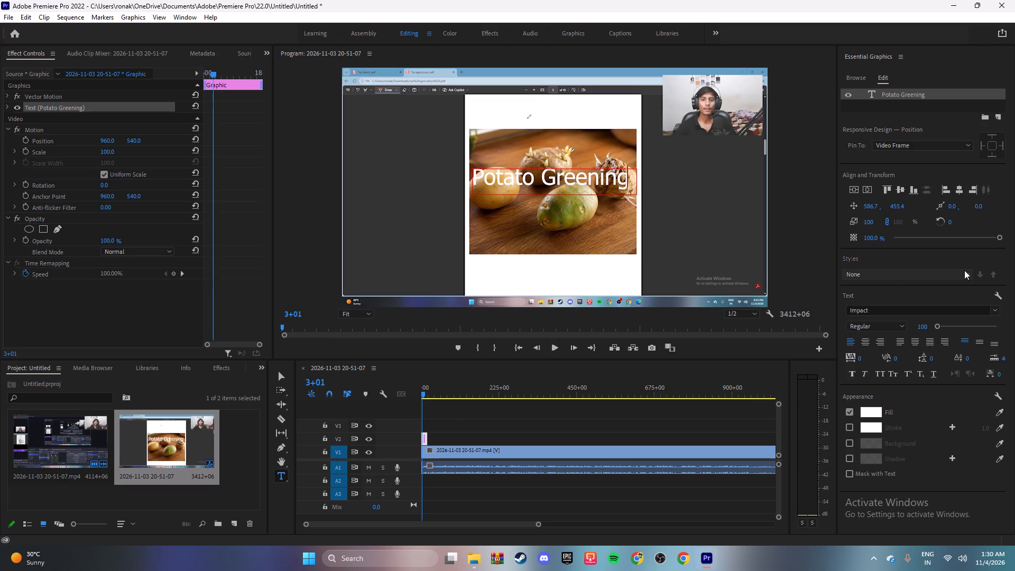
Save the title's formatting as a new text style under the default name.
left_click(968, 274)
left_click(882, 285)
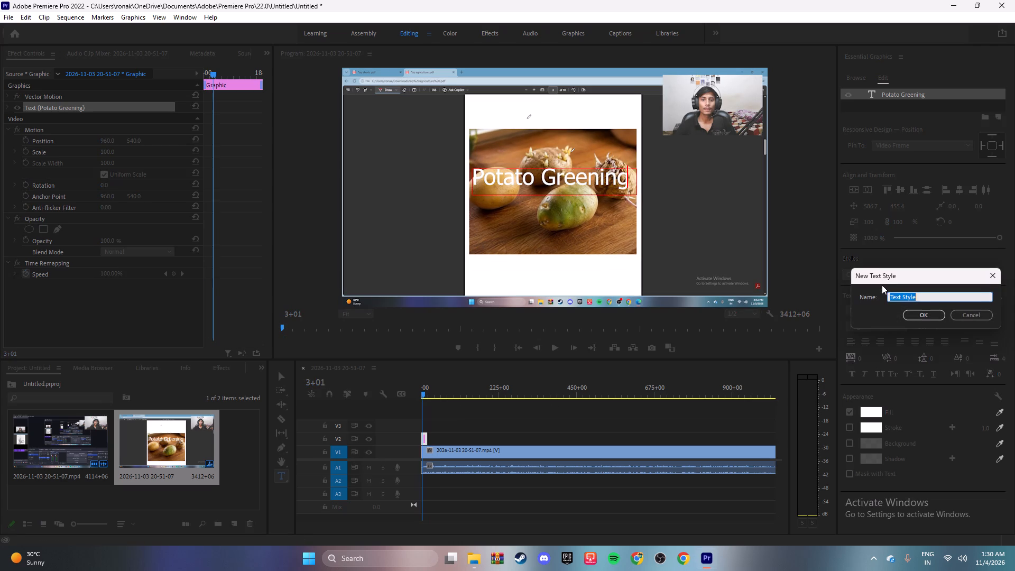
left_click(926, 315)
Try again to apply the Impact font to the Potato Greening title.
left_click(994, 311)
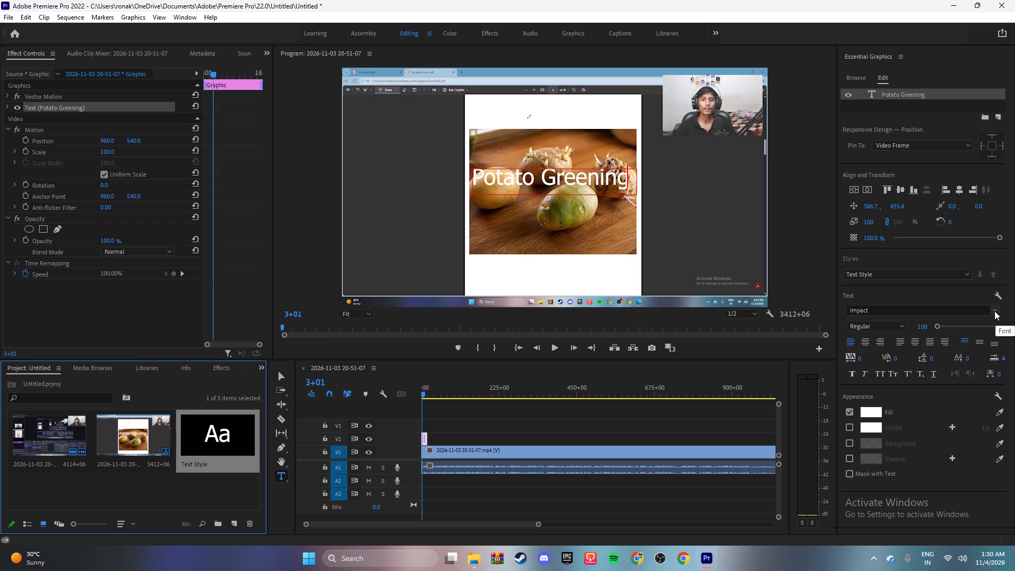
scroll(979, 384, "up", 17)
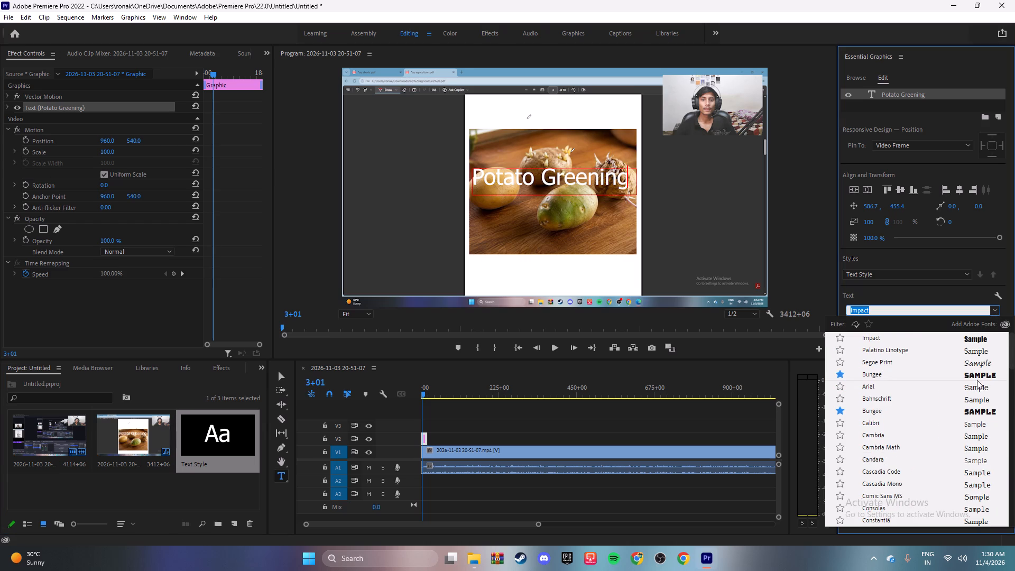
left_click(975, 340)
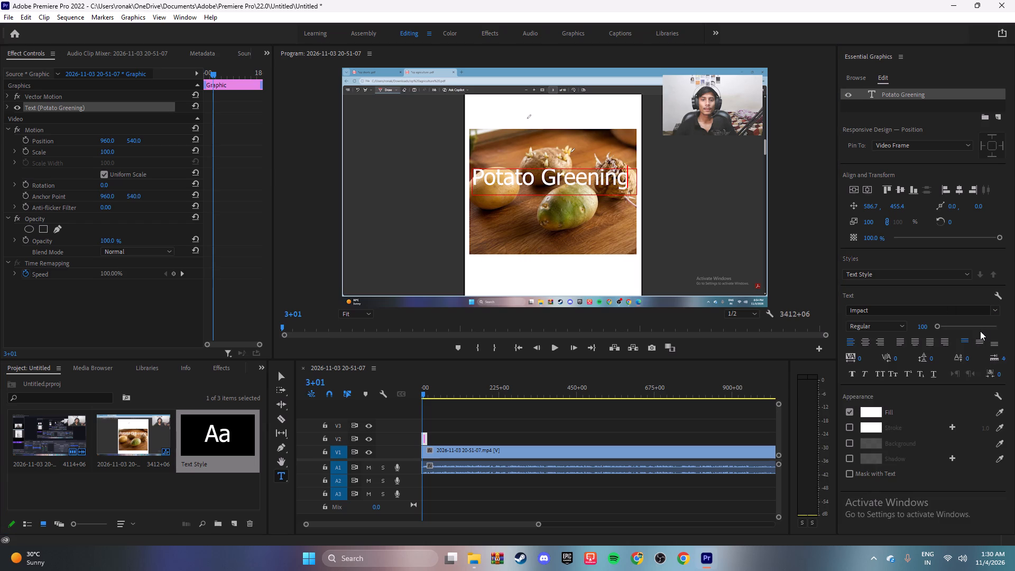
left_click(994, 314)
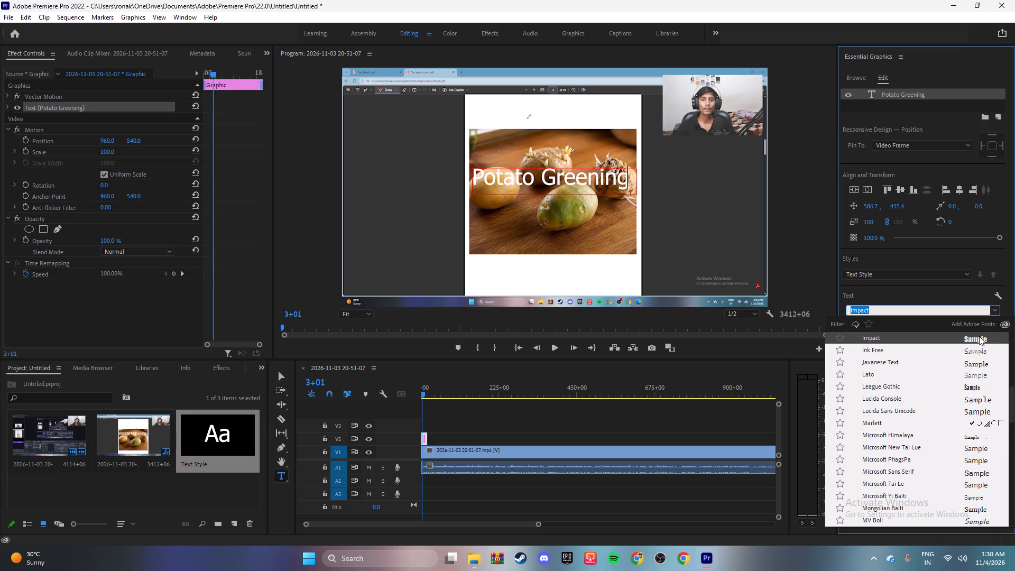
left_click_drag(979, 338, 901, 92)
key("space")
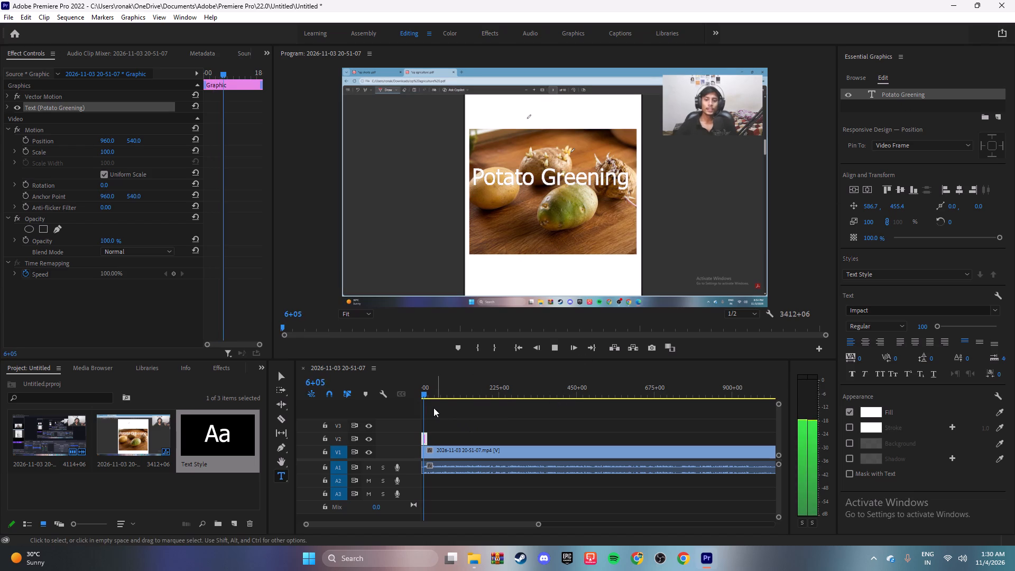
Apply the saved text style from the project to the title clip on V2.
left_click_drag(204, 436, 418, 434)
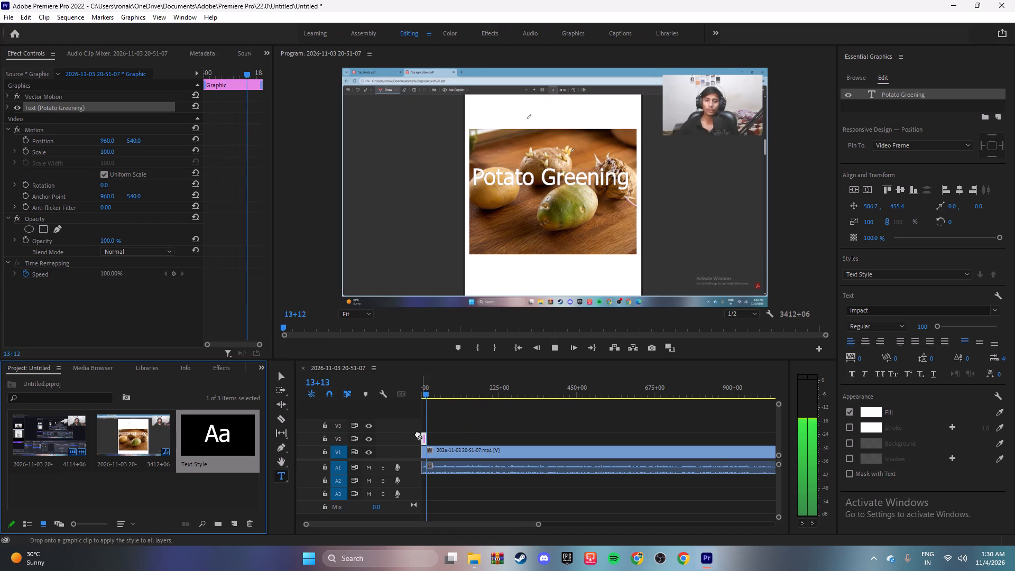
left_click_drag(418, 434, 425, 436)
Play the sequence from 0+00 past the end of the title clip to check the title's timing.
left_click_drag(538, 524, 490, 524)
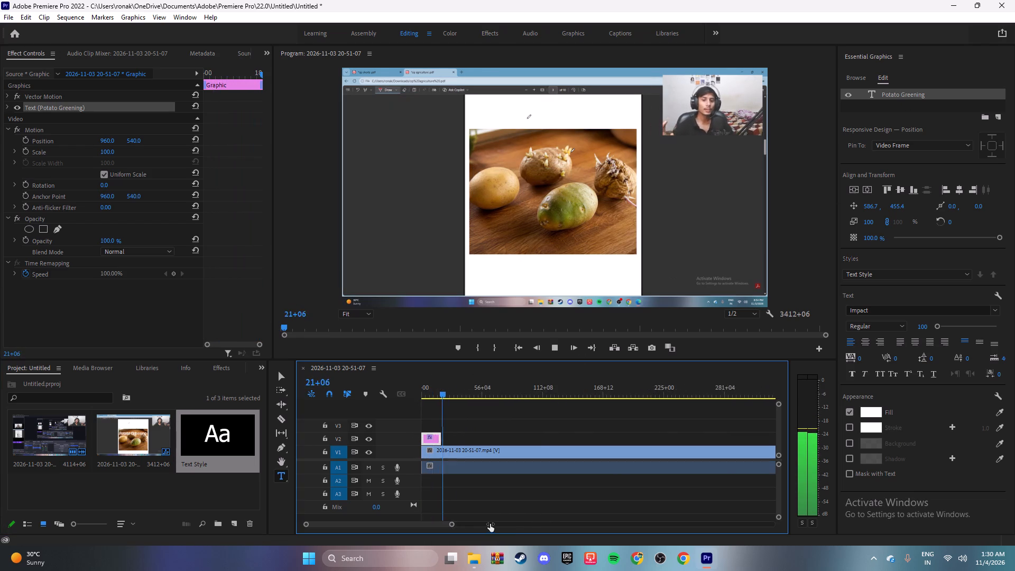
left_click_drag(490, 524, 455, 520)
left_click_drag(606, 394, 476, 398)
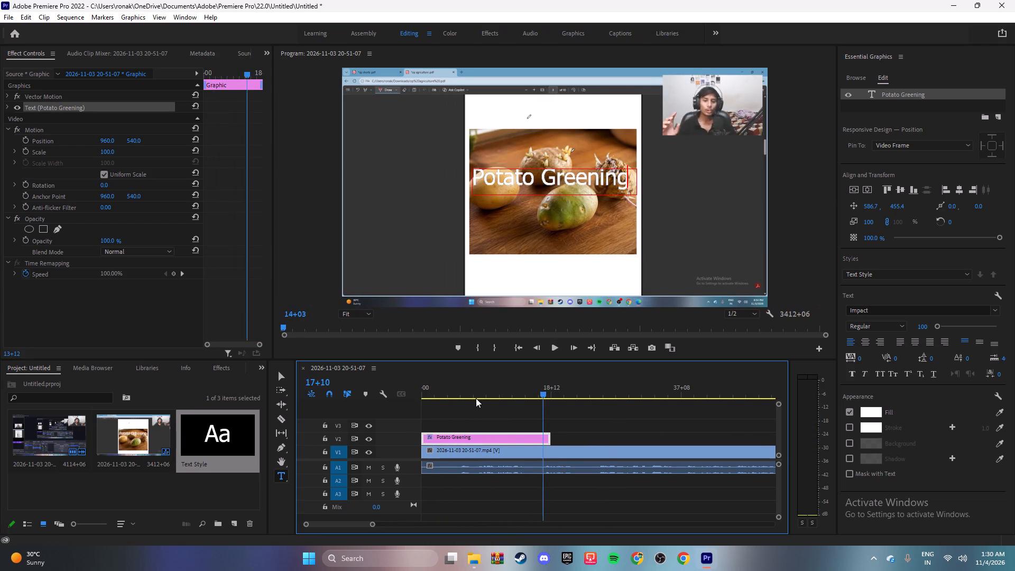
left_click_drag(476, 398, 345, 401)
key("space")
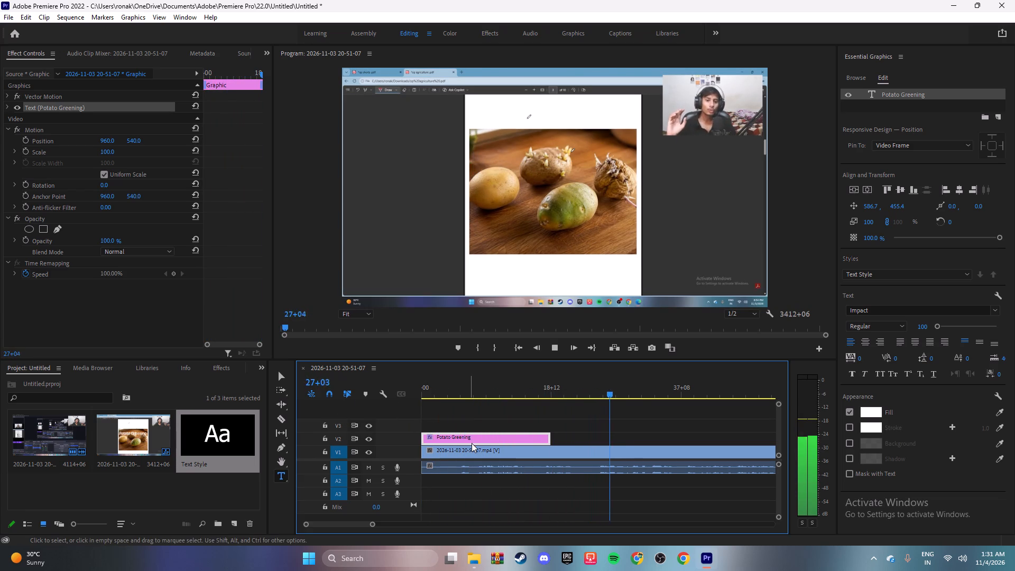
key("space")
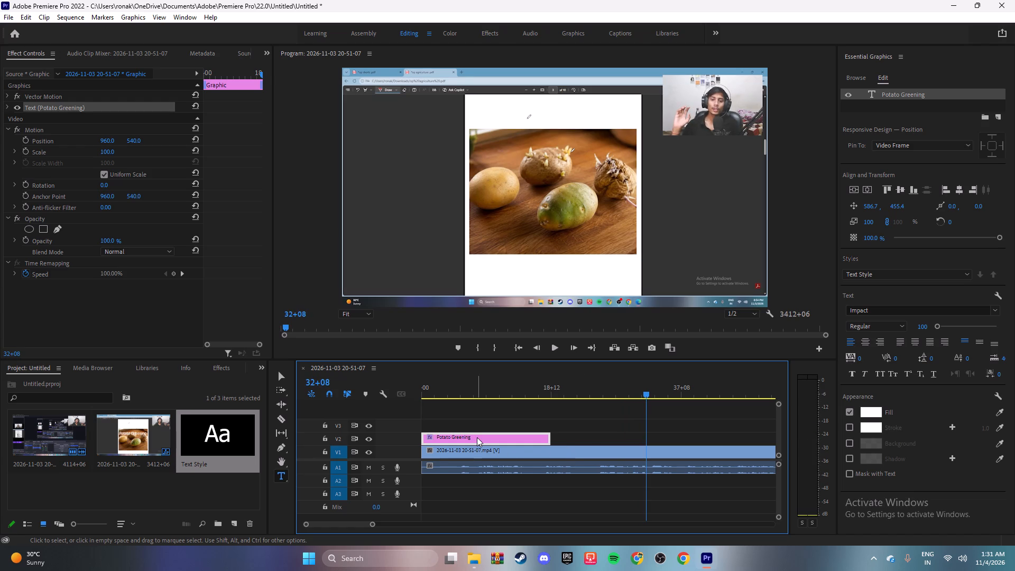
Move the Potato Greening title up to the photo's top edge at 0+00, at about 591.7, 383.5.
left_click(477, 437)
left_click_drag(648, 392, 345, 408)
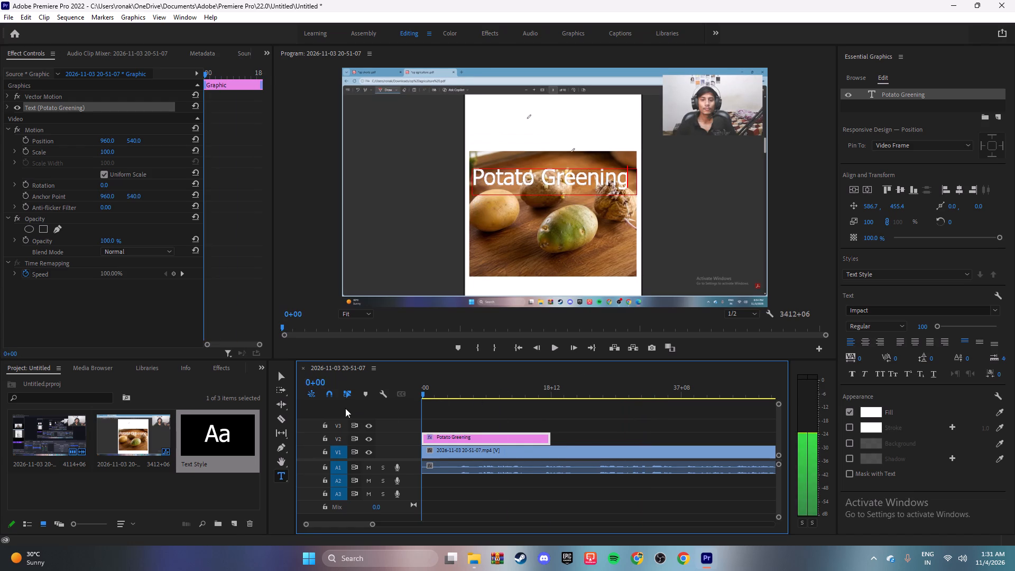
left_click(284, 371)
left_click(555, 178)
left_click_drag(554, 178, 557, 169)
left_click(282, 371)
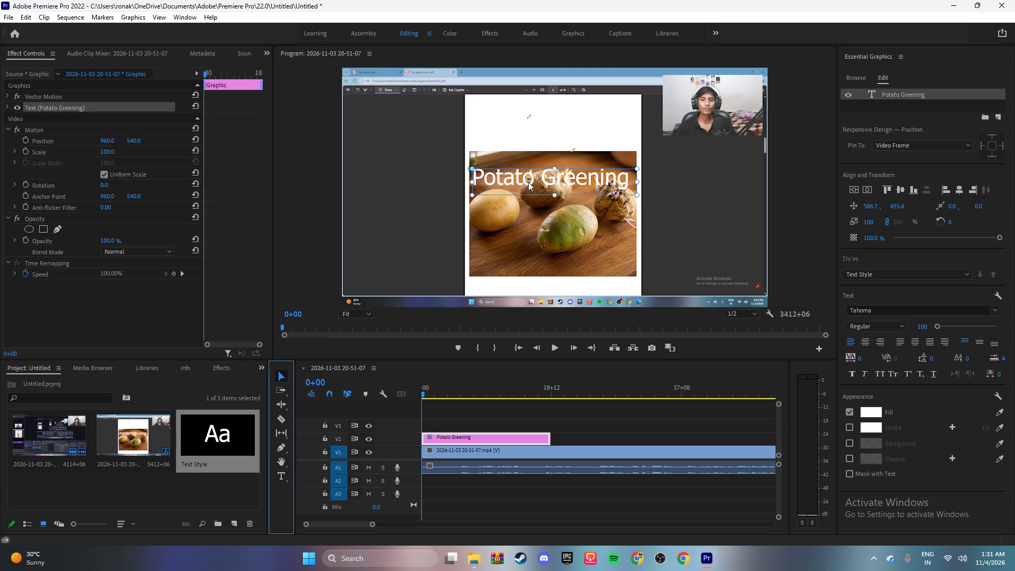
left_click_drag(540, 178, 541, 162)
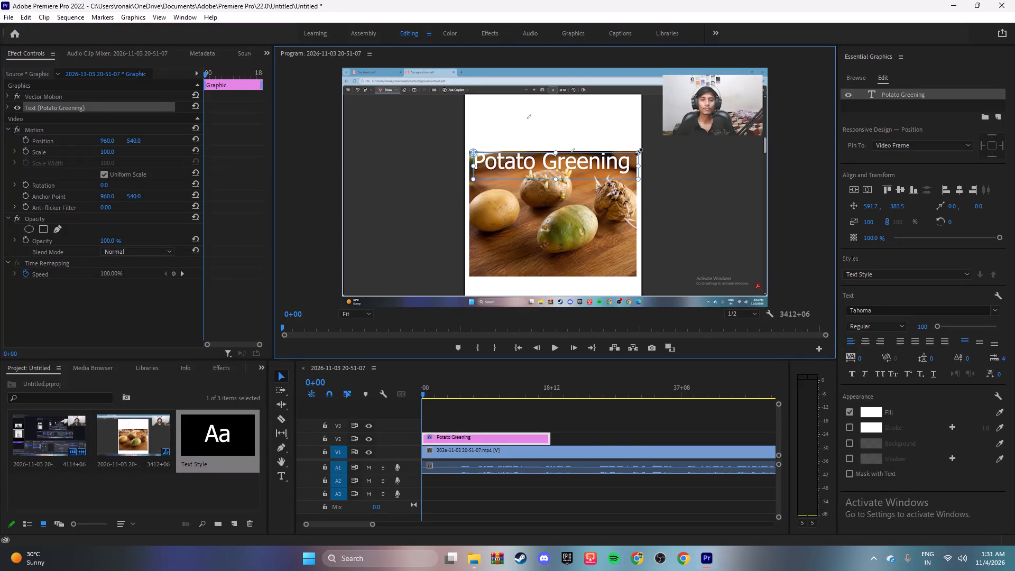
Narrow the title's text box slightly while keeping the text on one line, and reposition it to about 586.7, 379.5.
left_click_drag(640, 153, 614, 163)
left_click_drag(614, 163, 632, 153)
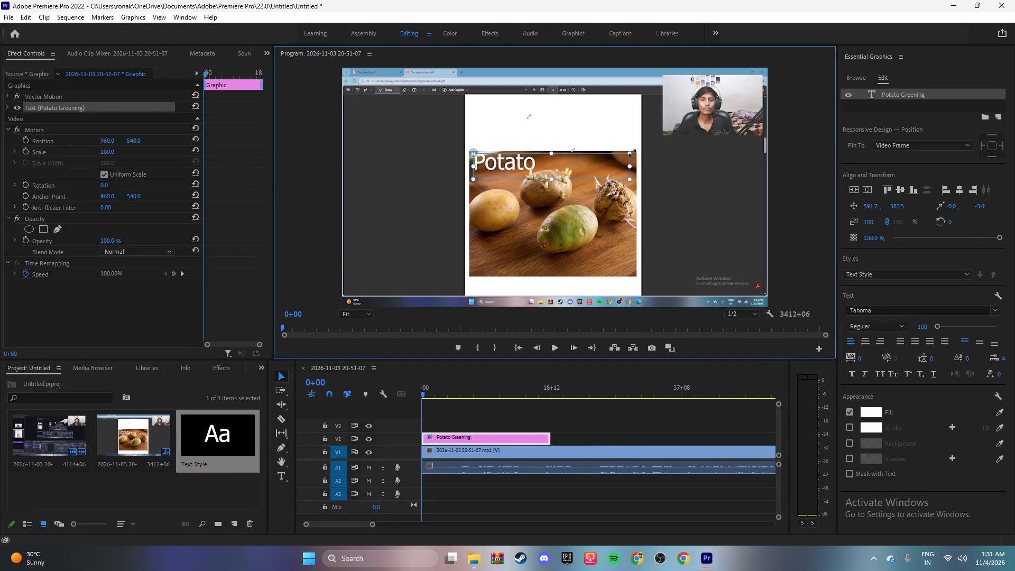
left_click_drag(632, 153, 638, 152)
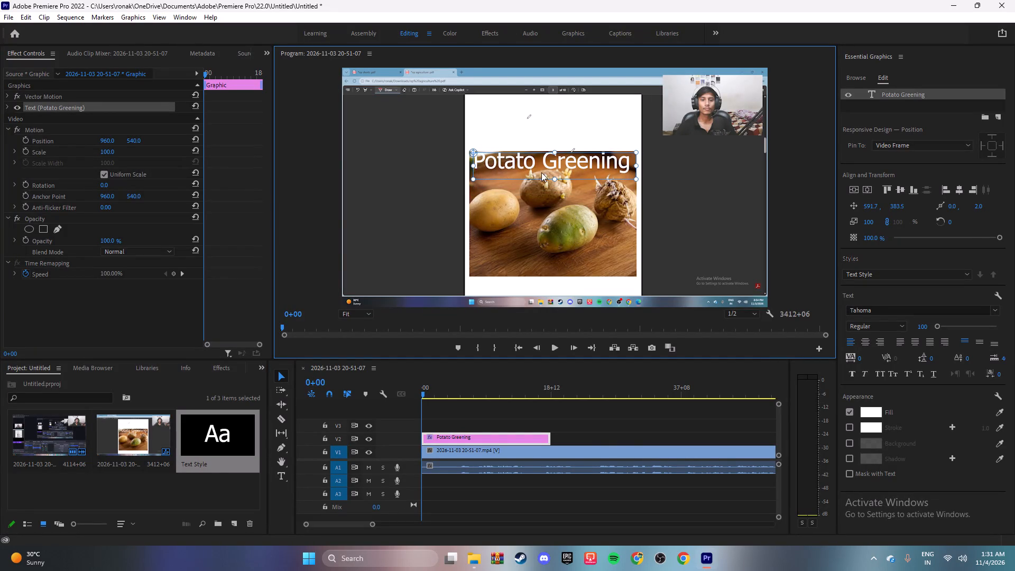
left_click(636, 179)
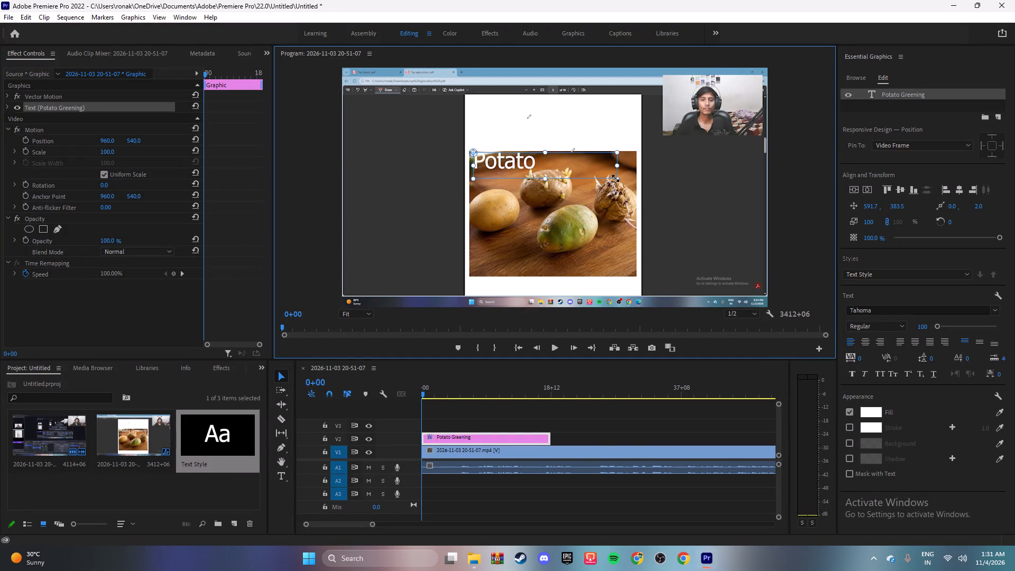
left_click(561, 161)
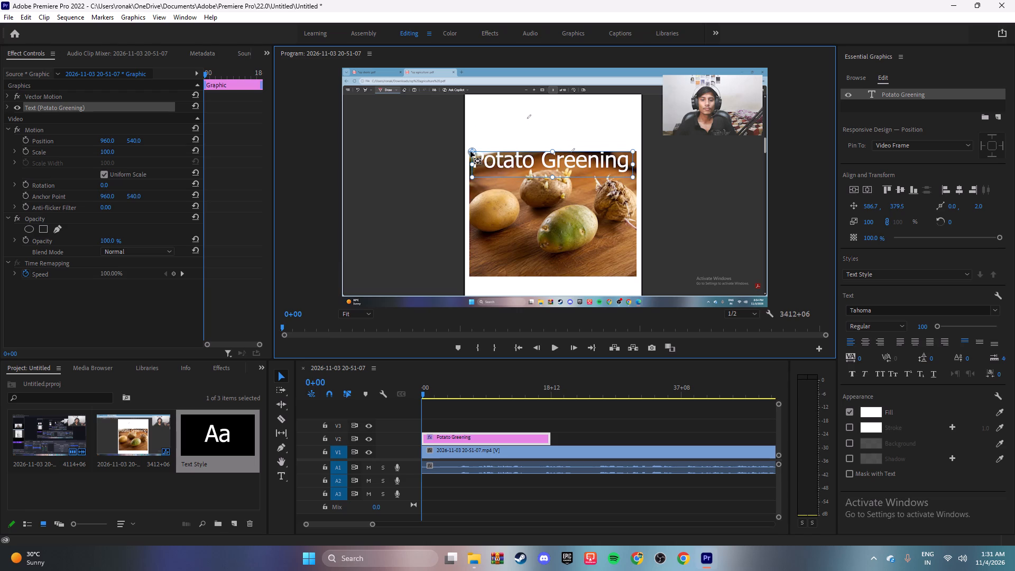
Move the Potato Greening title's anchor point from the text box's corner to its middle, at about 956.4, 434.4.
left_click_drag(470, 151, 549, 163)
left_click_drag(549, 163, 552, 163)
Resize the title's text box from its corner, keeping the text on one line, and move it onto the photo's top edge at about 961.4, 302.5.
left_click_drag(473, 152, 472, 151)
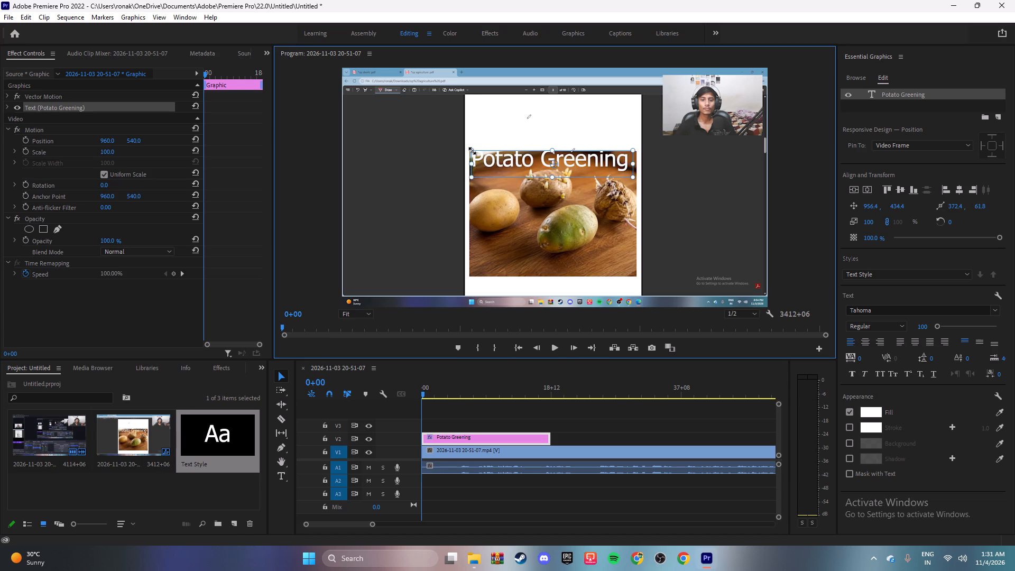
left_click_drag(472, 151, 477, 156)
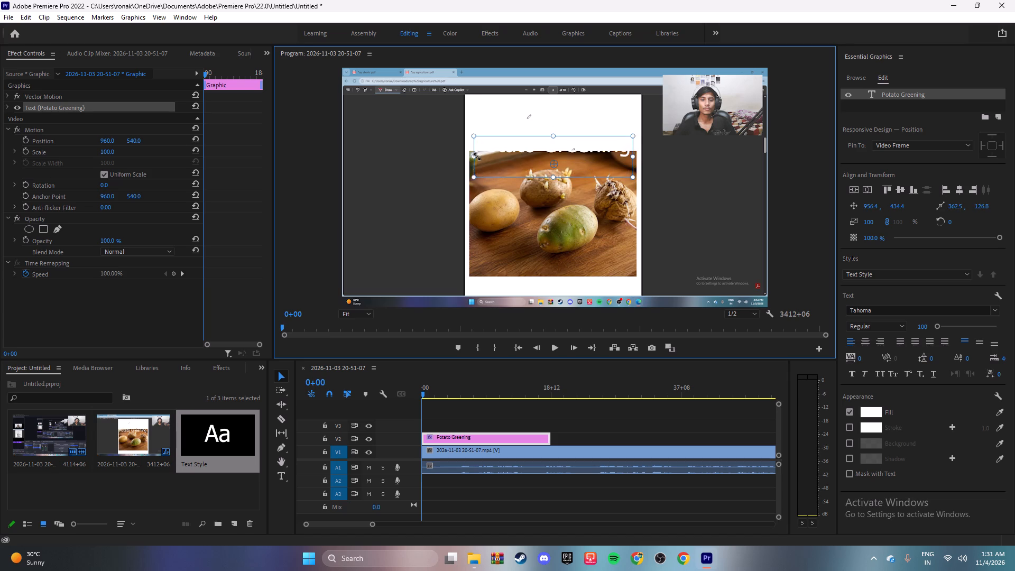
left_click_drag(477, 156, 480, 157)
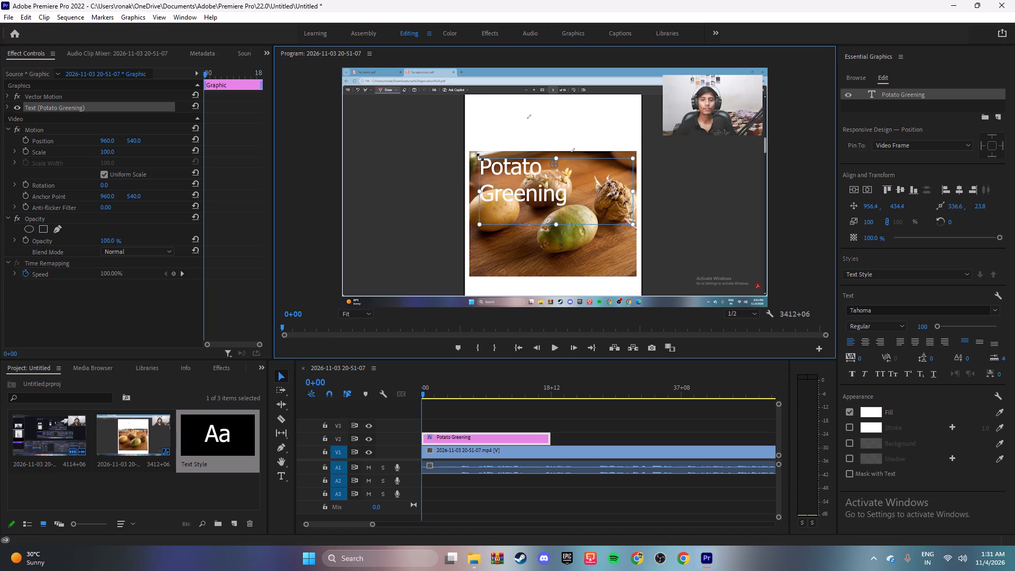
left_click_drag(480, 157, 474, 182)
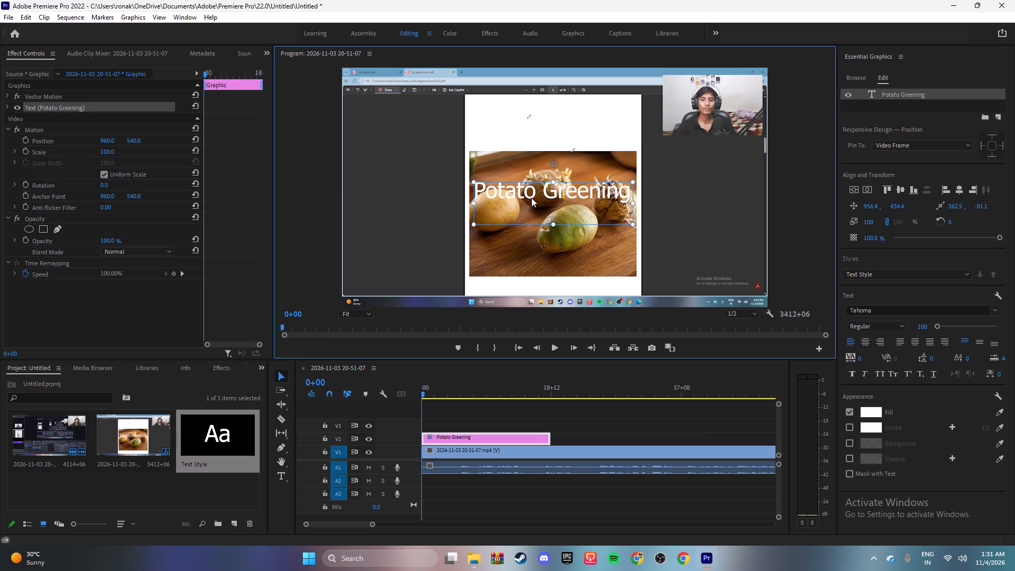
left_click_drag(554, 190, 555, 161)
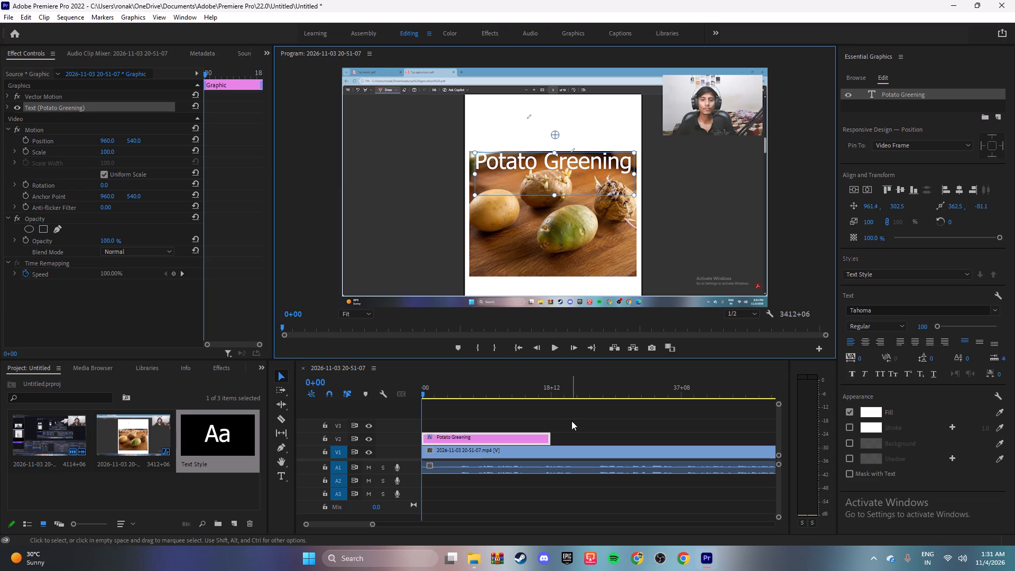
Play the sequence from 0+00 past the end of the title clip and return to 0+00.
left_click(556, 349)
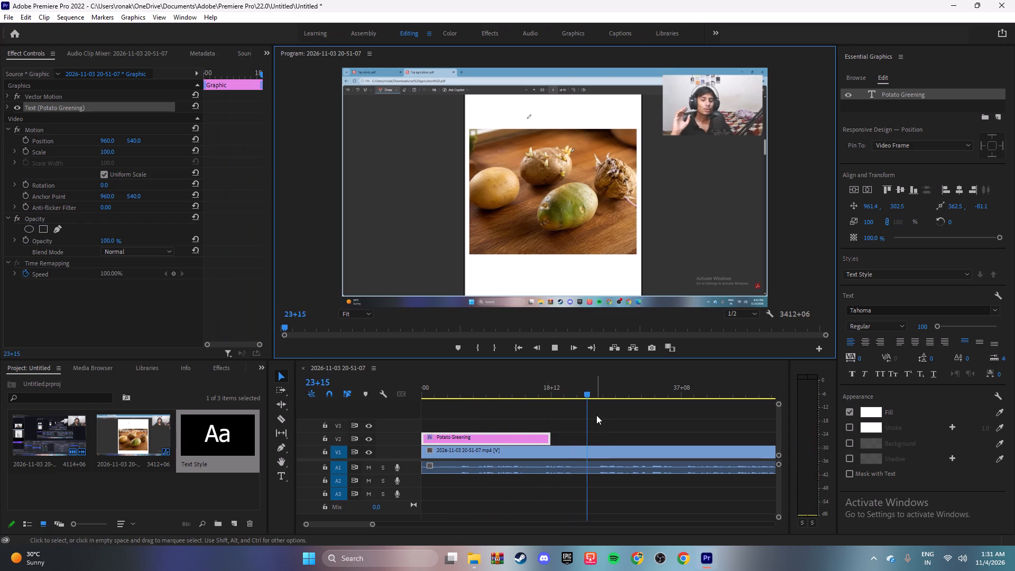
left_click_drag(592, 392, 368, 430)
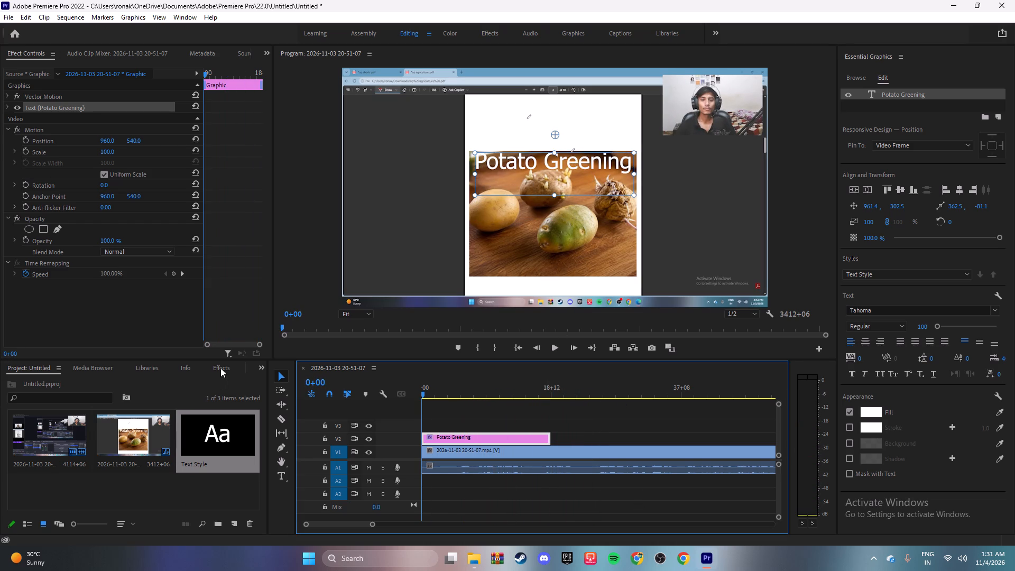
Search the effects for animation.
left_click(220, 367)
left_click(70, 380)
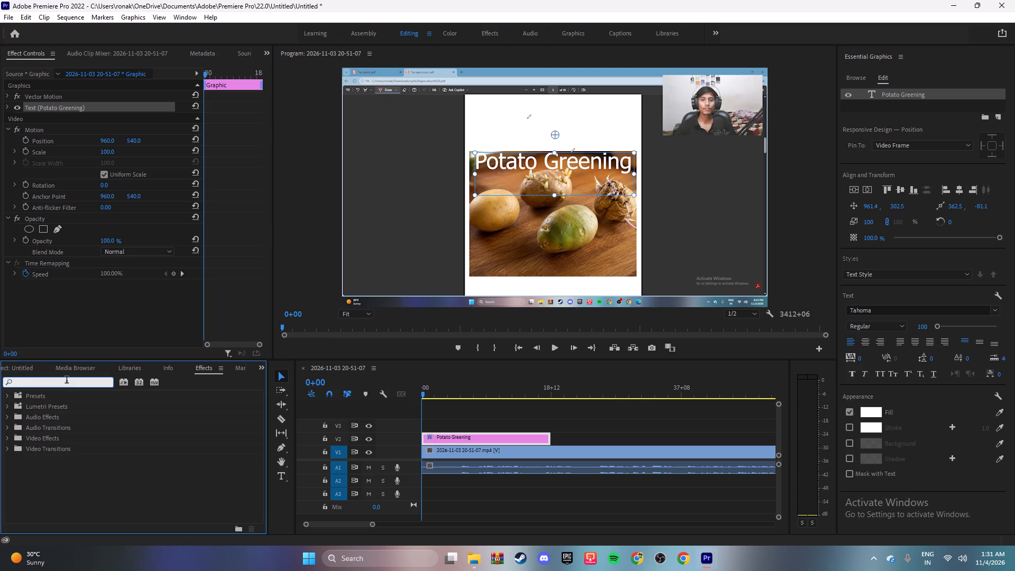
type("ani")
type("mation")
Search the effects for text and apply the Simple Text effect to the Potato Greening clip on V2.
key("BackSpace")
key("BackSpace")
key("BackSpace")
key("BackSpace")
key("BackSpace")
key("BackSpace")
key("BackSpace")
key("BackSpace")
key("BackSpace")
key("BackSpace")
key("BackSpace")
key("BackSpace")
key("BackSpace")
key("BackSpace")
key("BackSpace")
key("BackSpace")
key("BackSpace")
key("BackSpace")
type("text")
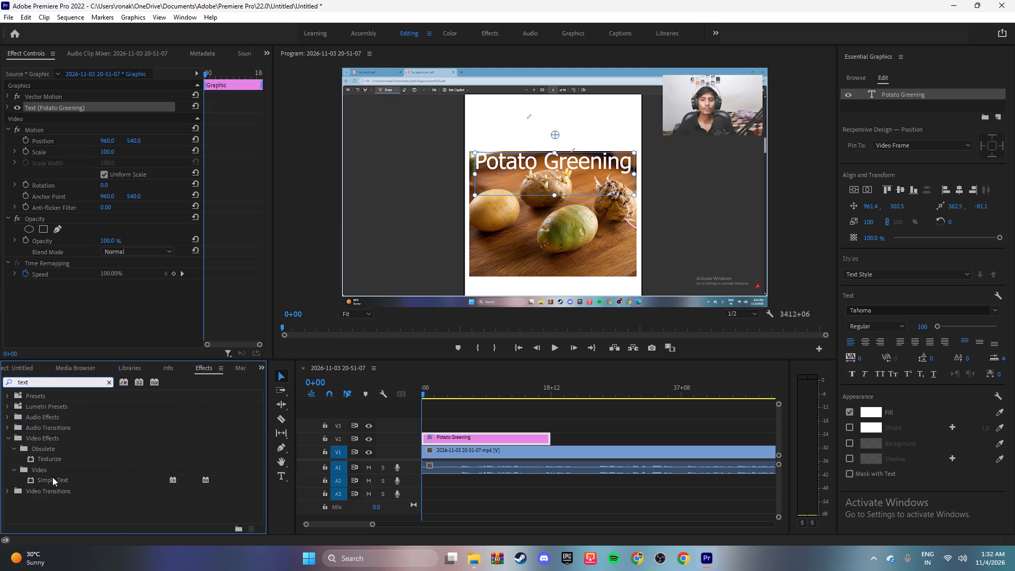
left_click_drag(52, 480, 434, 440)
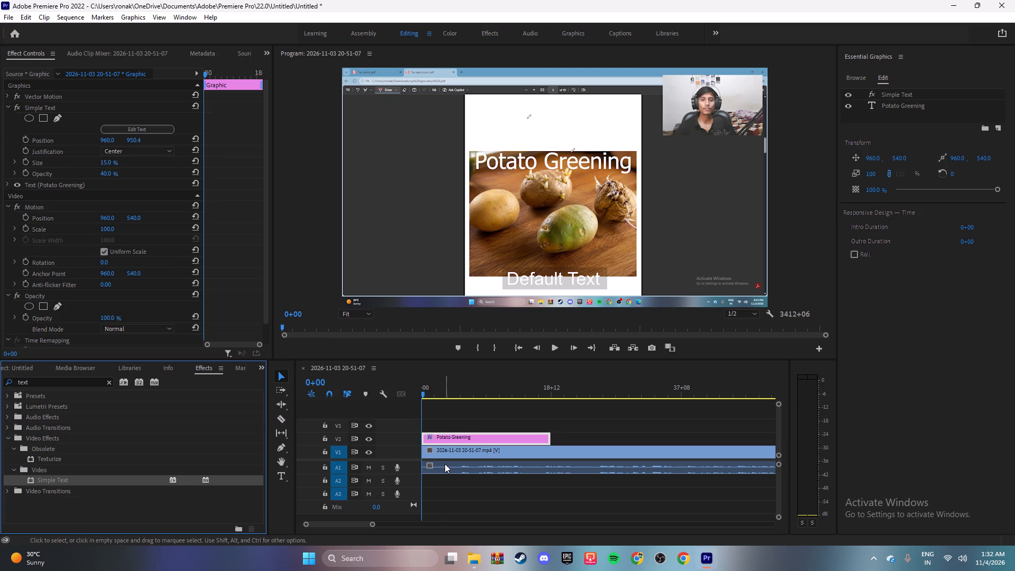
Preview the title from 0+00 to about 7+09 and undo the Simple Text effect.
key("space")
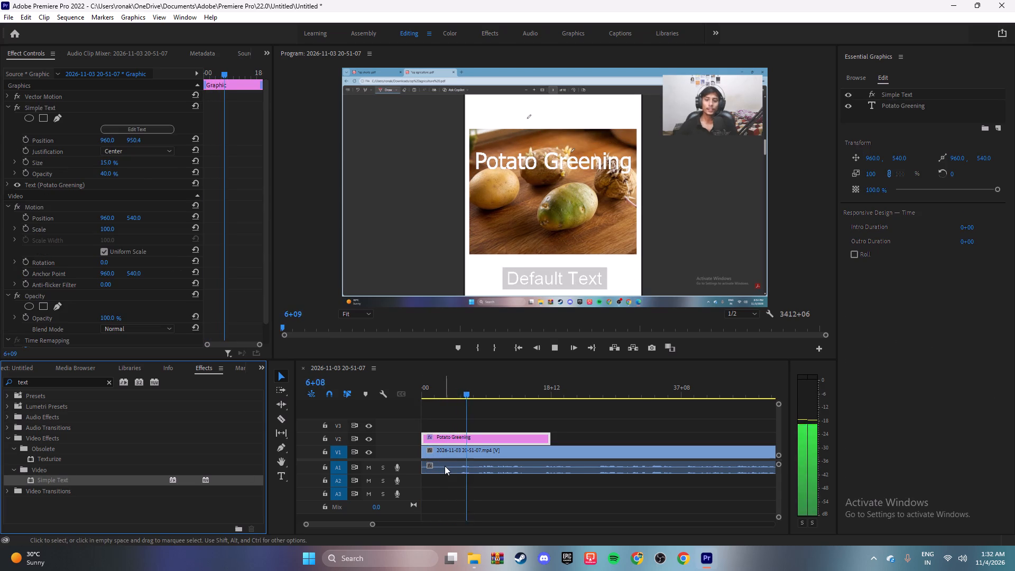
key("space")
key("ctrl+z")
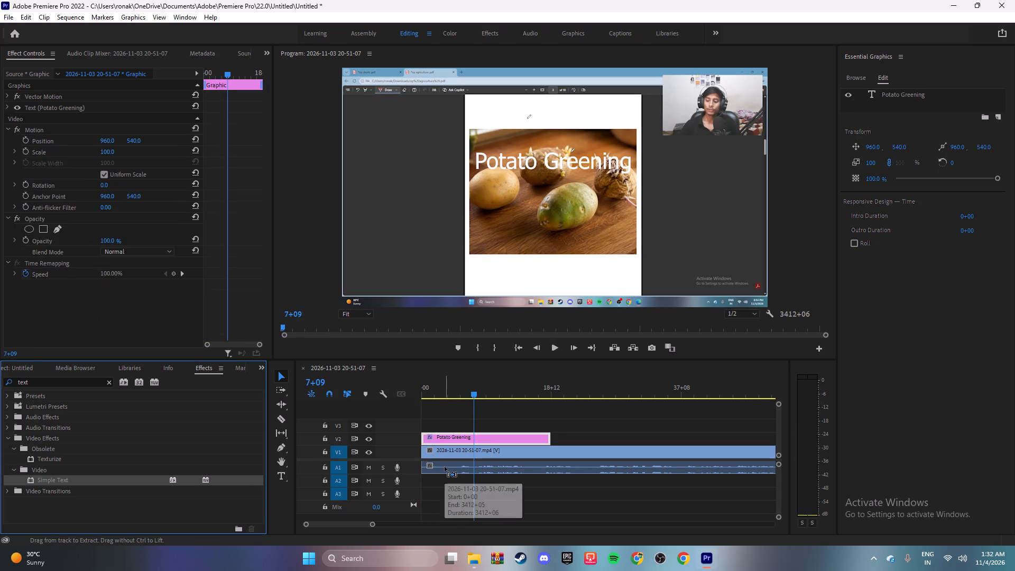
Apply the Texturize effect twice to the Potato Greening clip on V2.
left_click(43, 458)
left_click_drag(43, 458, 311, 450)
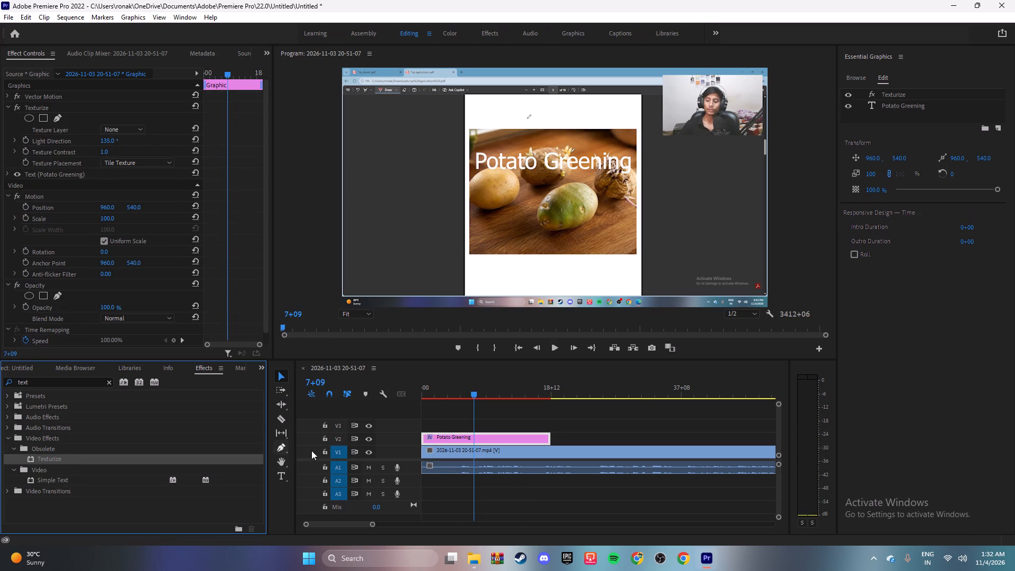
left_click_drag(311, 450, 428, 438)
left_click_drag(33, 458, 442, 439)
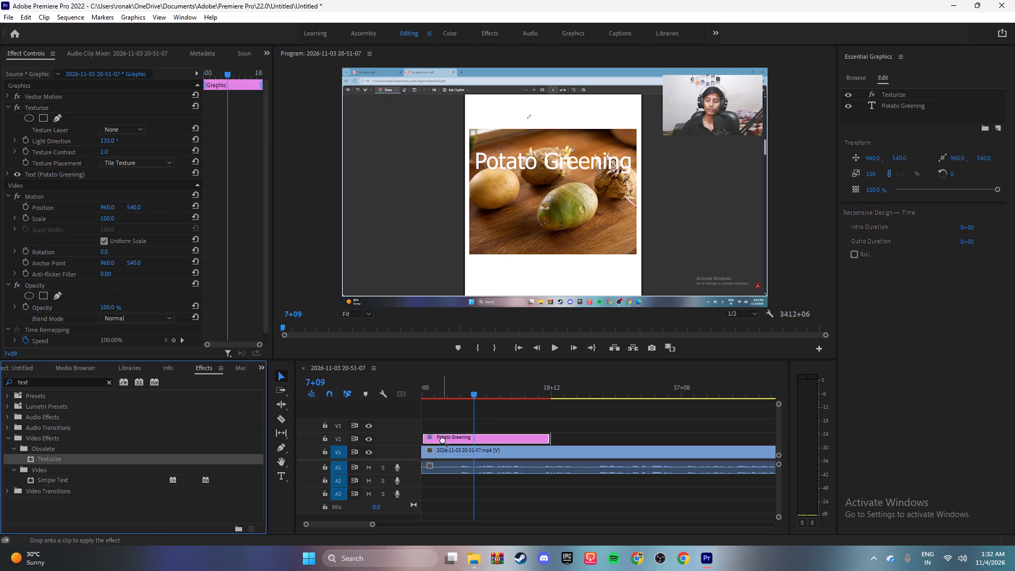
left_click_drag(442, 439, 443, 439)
Play the textured title from 0+00 past the end of its clip to check its look, and return to 0+00.
key("space")
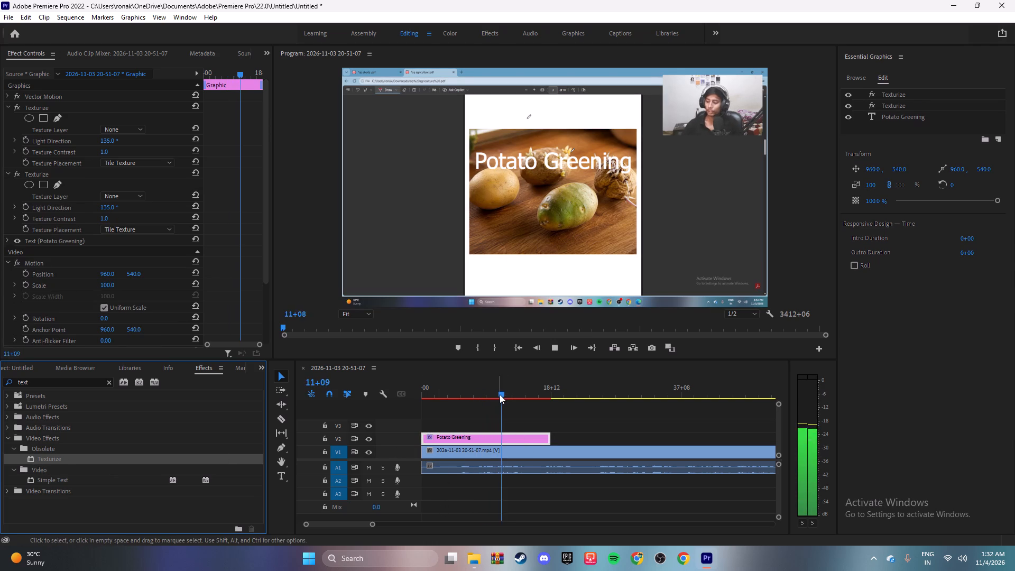
left_click_drag(500, 394, 354, 415)
key("space")
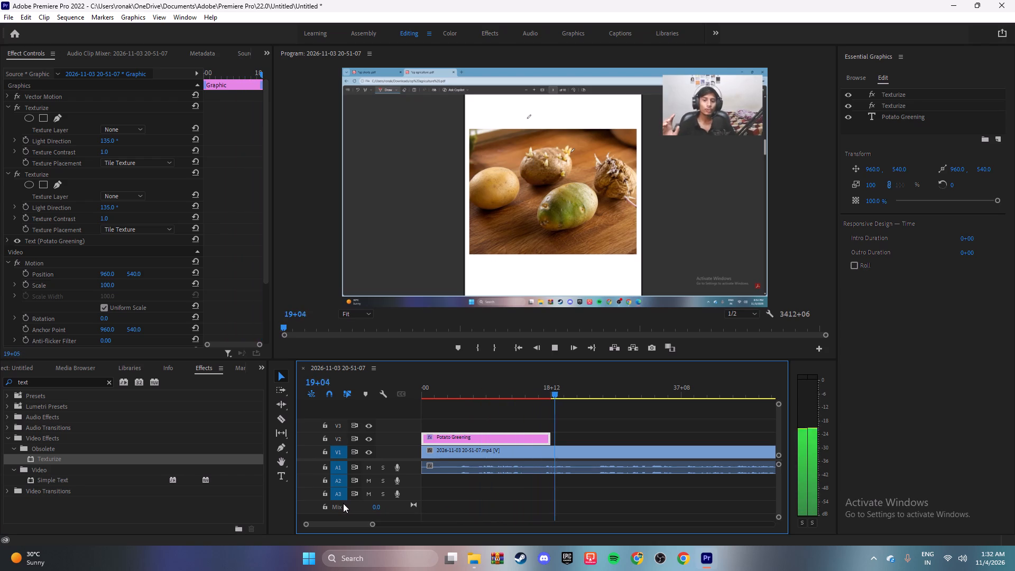
key("space")
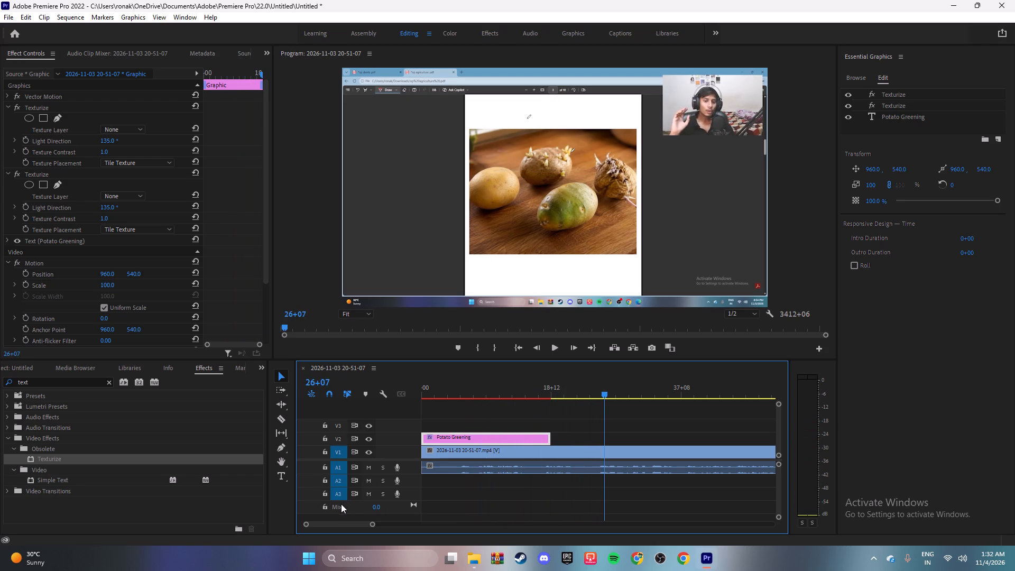
left_click_drag(603, 391, 316, 423)
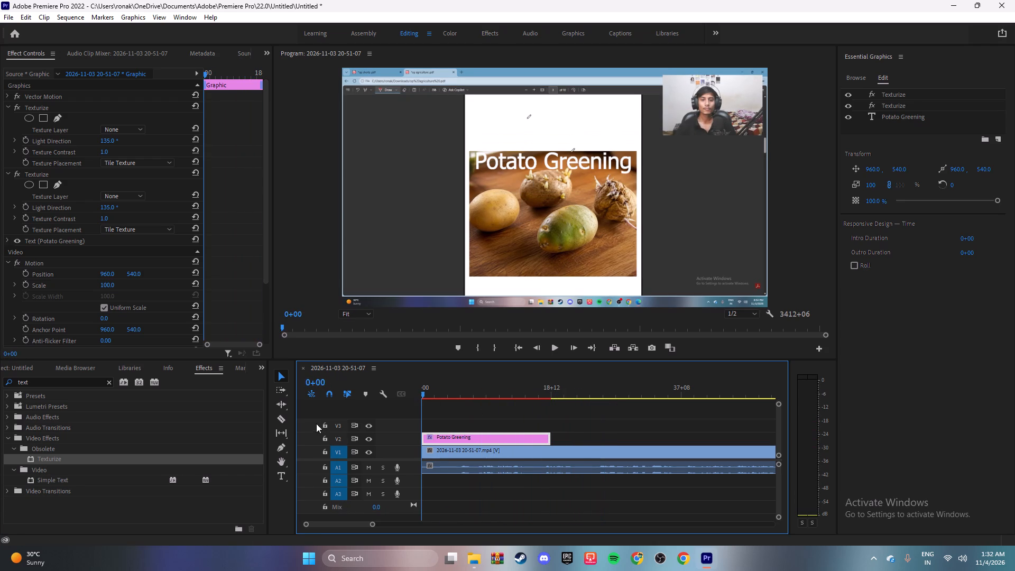
left_click_drag(316, 423, 315, 423)
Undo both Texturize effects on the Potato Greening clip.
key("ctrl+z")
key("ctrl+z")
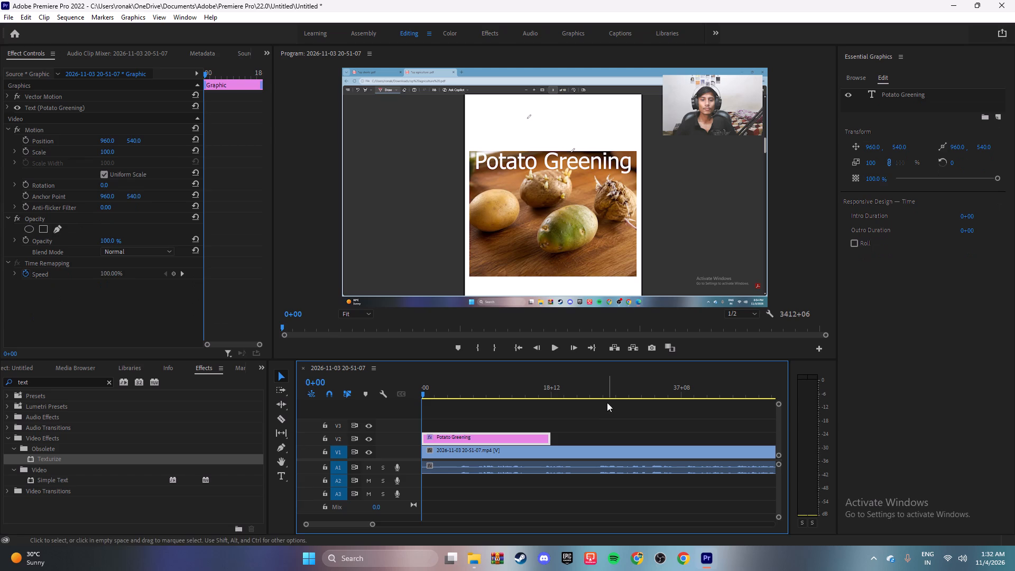
Play the sequence from 0+00 beyond the title and scrub ahead to the cut-potato picture at 289+11.
key("space")
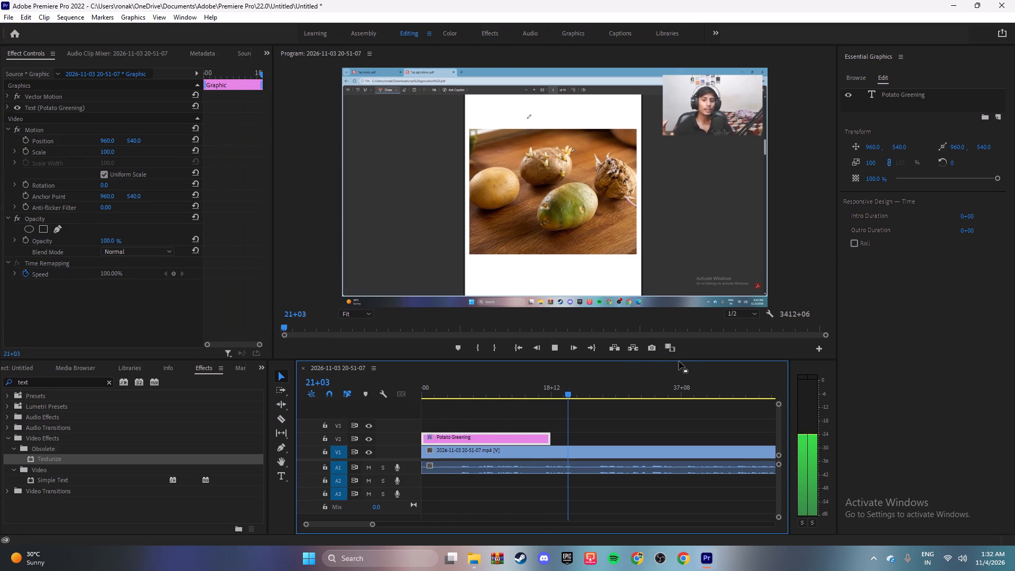
left_click_drag(371, 525, 587, 533)
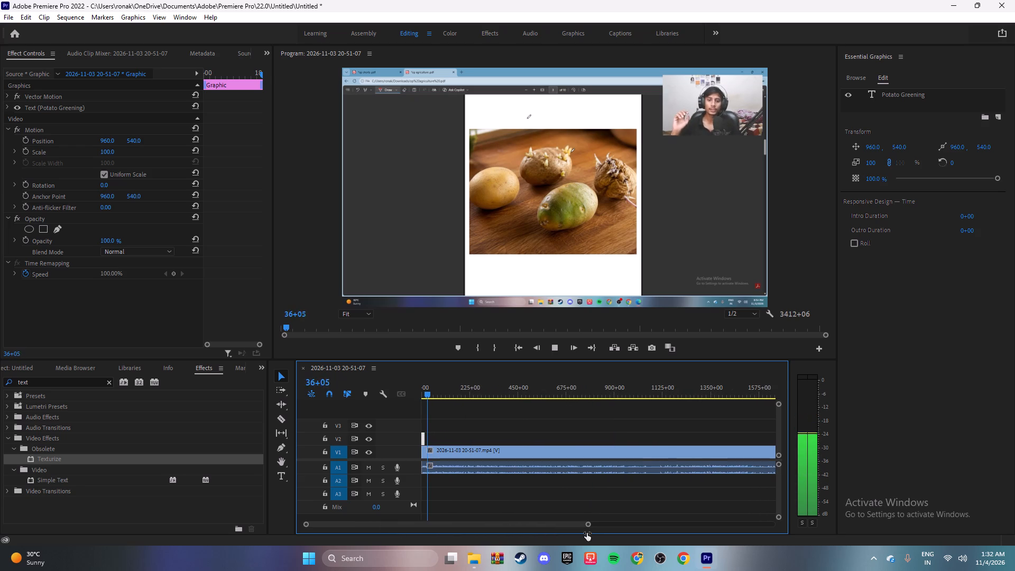
left_click_drag(587, 533, 574, 530)
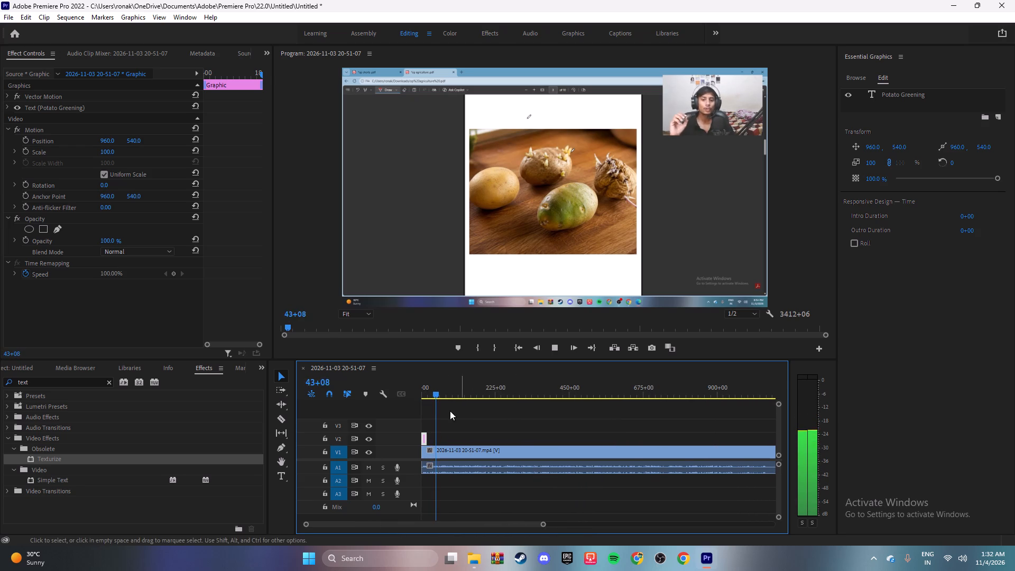
left_click_drag(437, 392, 532, 406)
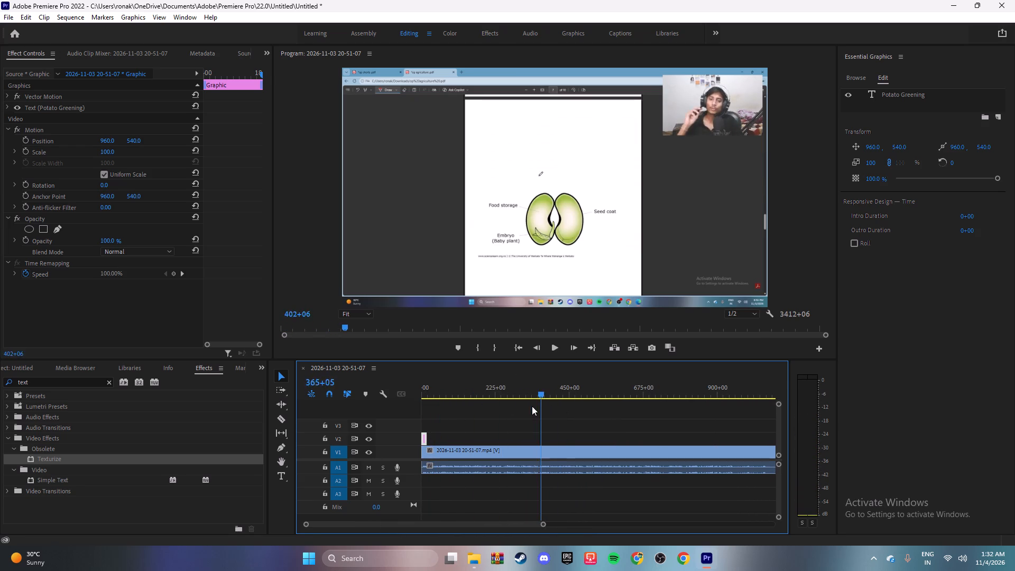
left_click_drag(532, 406, 518, 406)
Play the recording from 289+11 to 351+12 to check where the cut-potato picture scrolls away.
left_click_drag(542, 526, 500, 521)
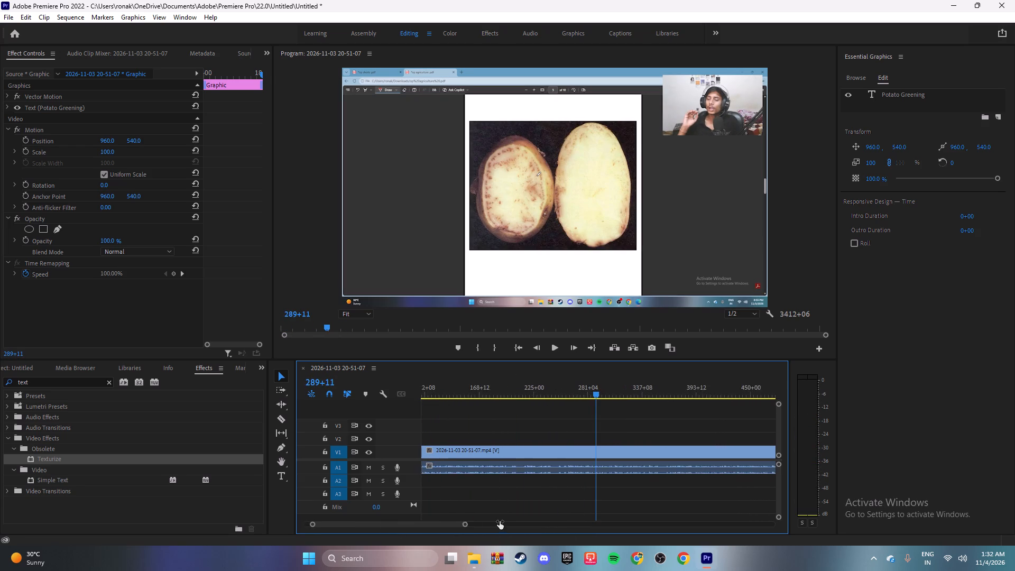
left_click_drag(500, 521, 438, 516)
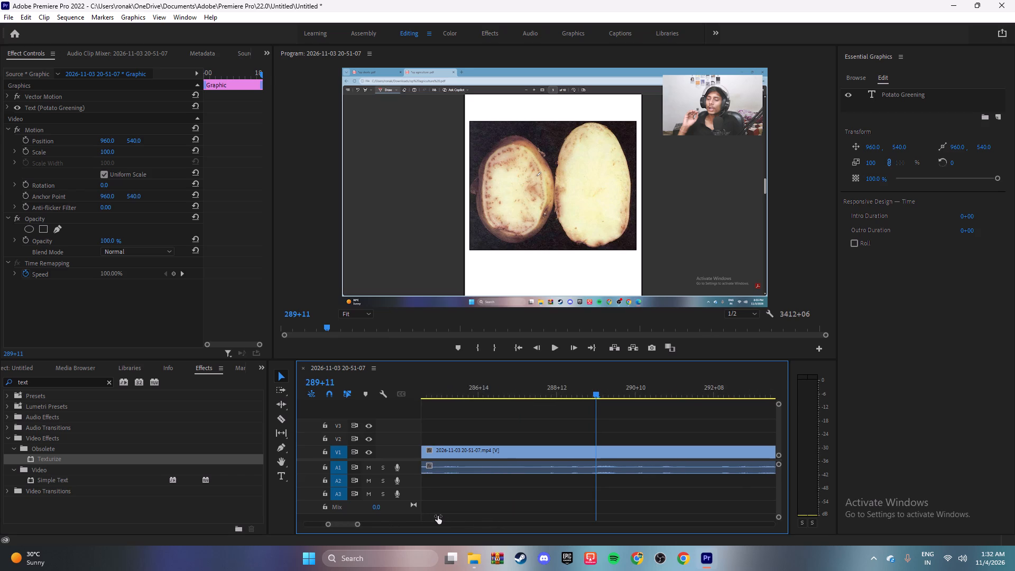
left_click_drag(438, 516, 450, 515)
key("space")
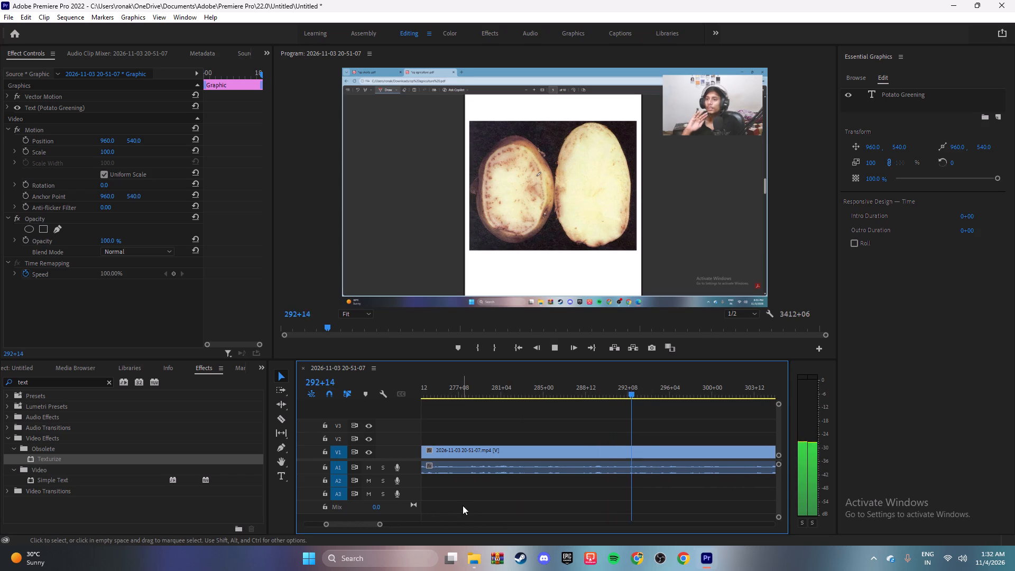
left_click_drag(380, 525, 392, 526)
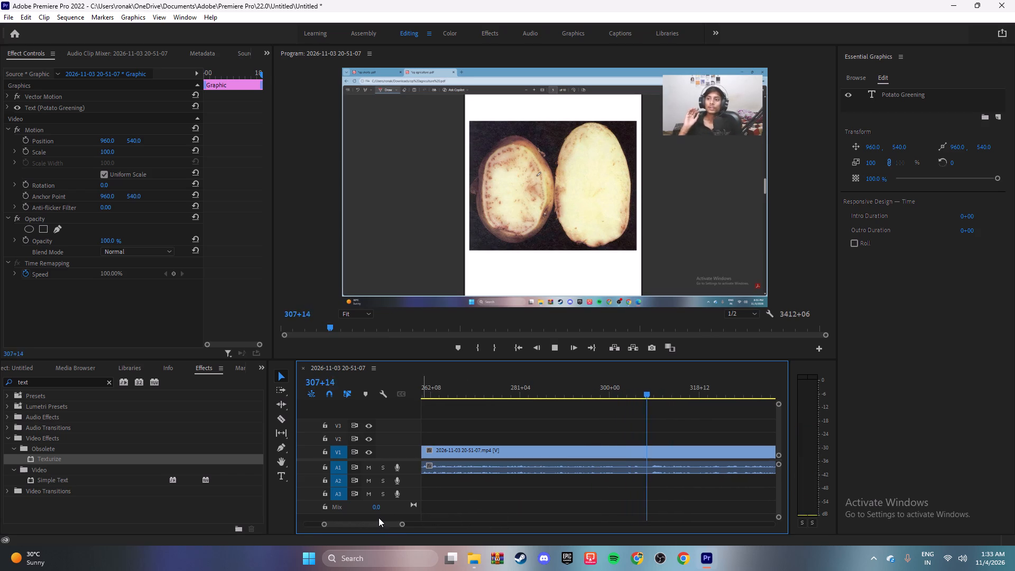
left_click_drag(401, 525, 407, 524)
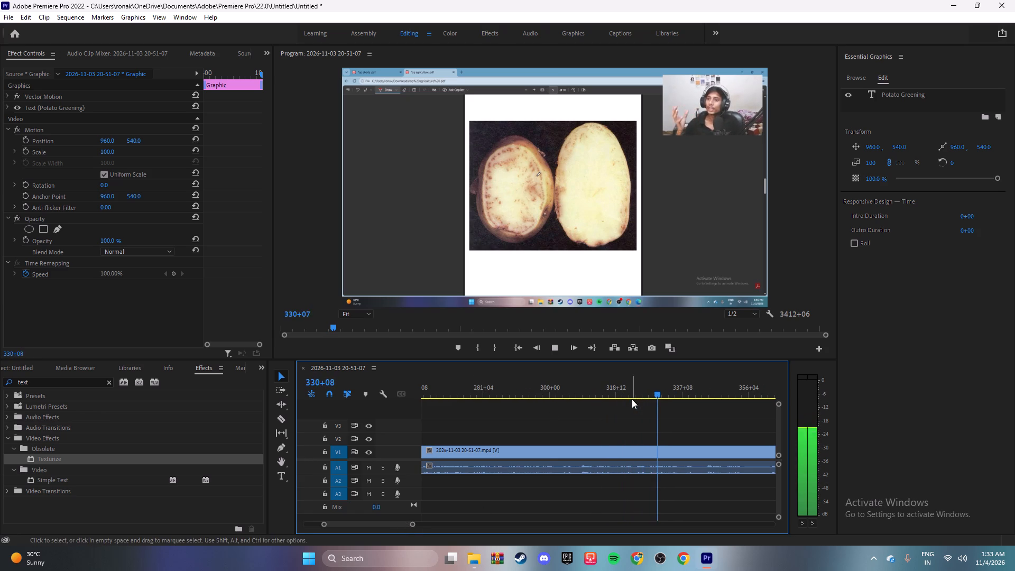
left_click_drag(412, 524, 421, 524)
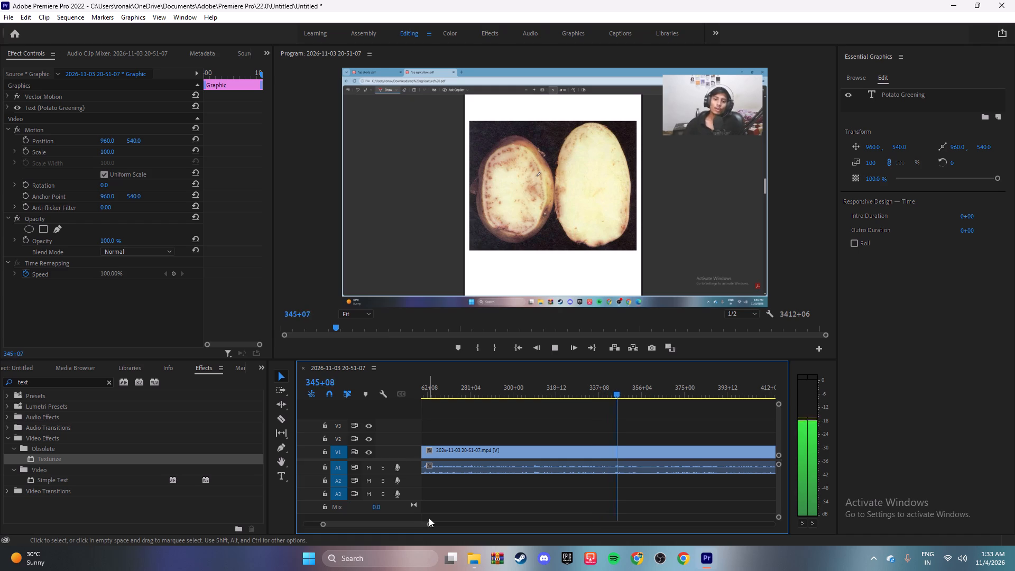
key("space")
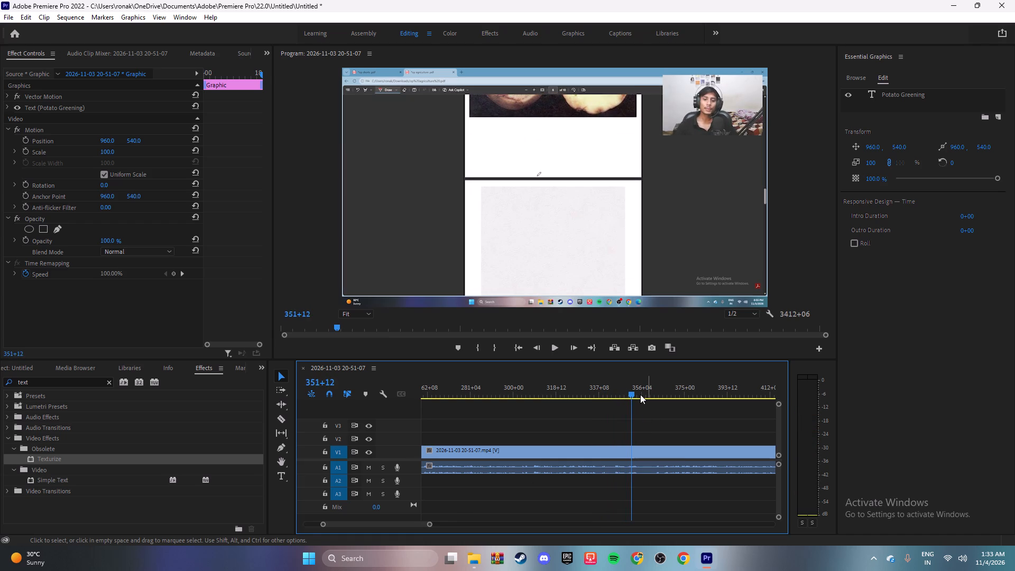
Replay the end of the cut-potato section between about 335+00 and 344+10 to locate the cut point.
left_click_drag(629, 392, 597, 398)
key("space")
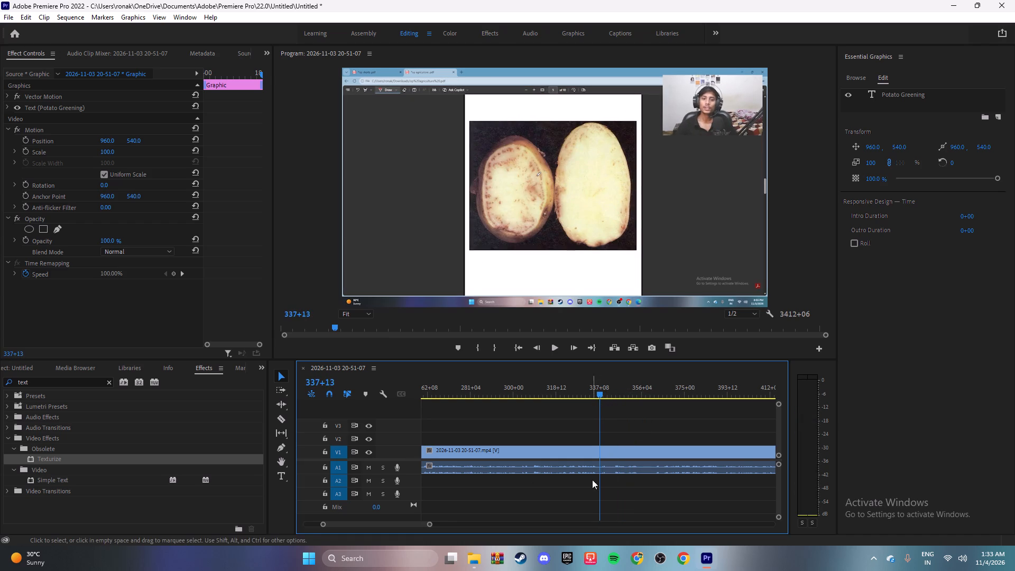
key("space")
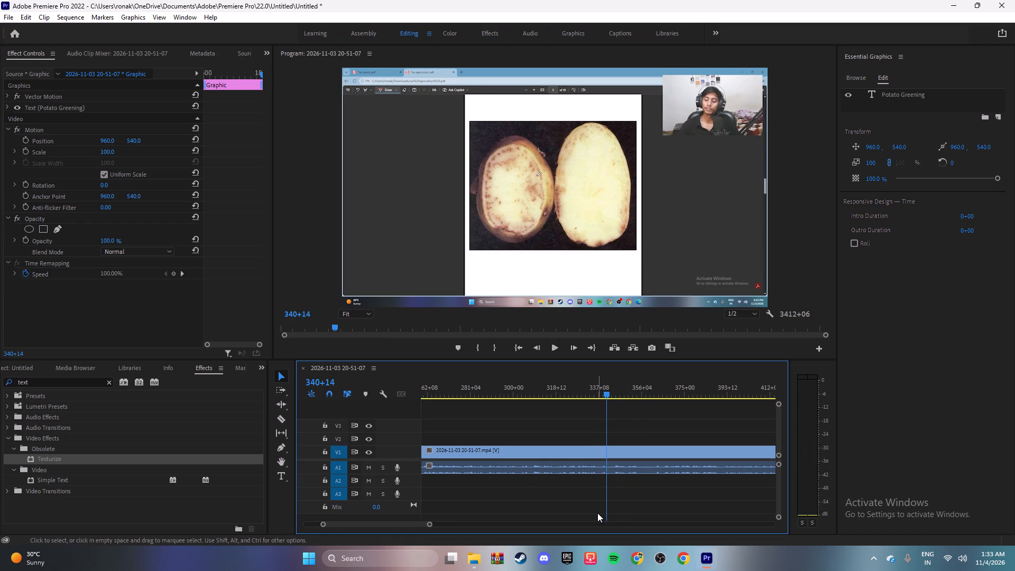
key("space")
key("space")
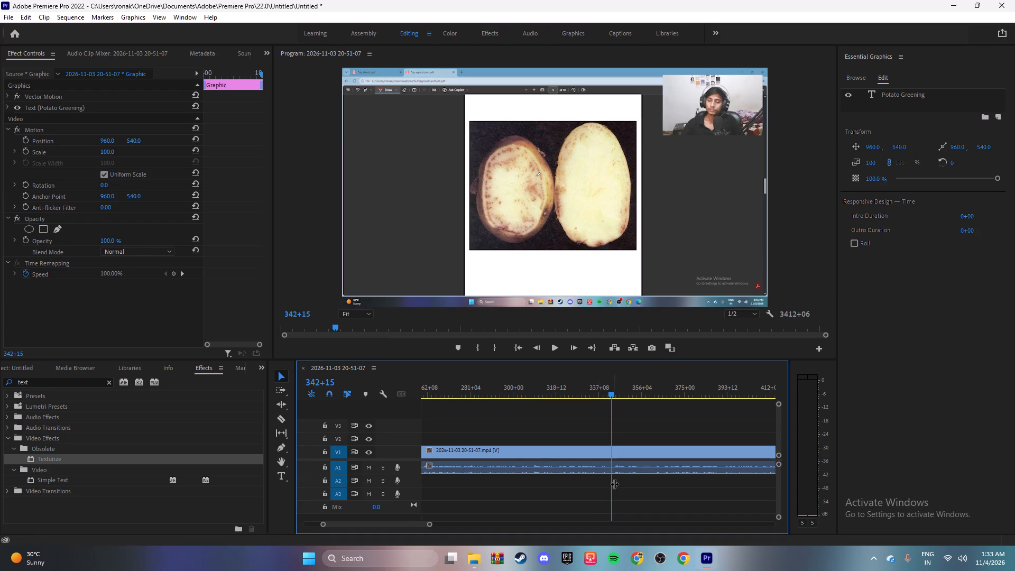
left_click_drag(610, 394, 594, 398)
key("space")
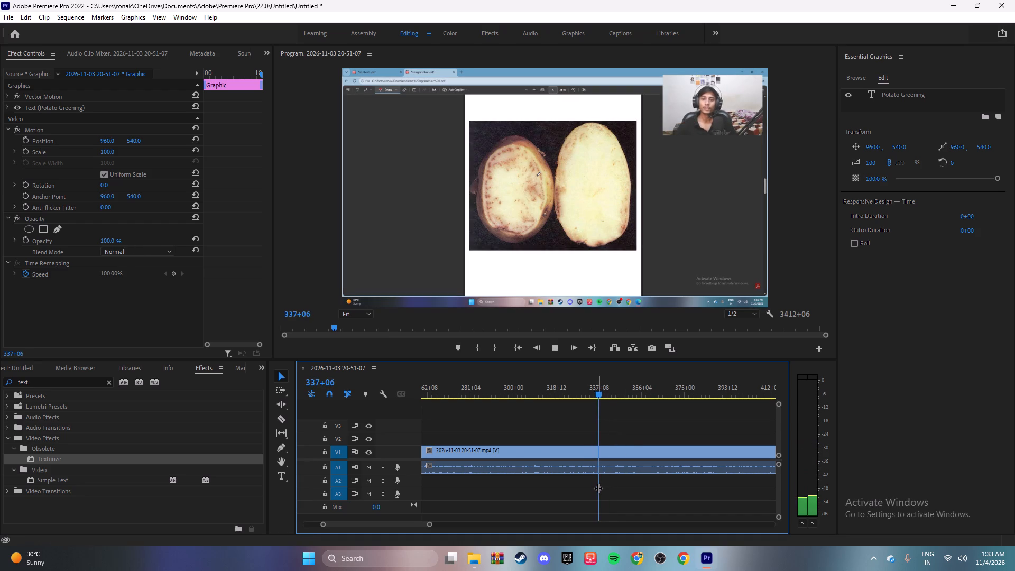
key("space")
left_click_drag(607, 393, 581, 398)
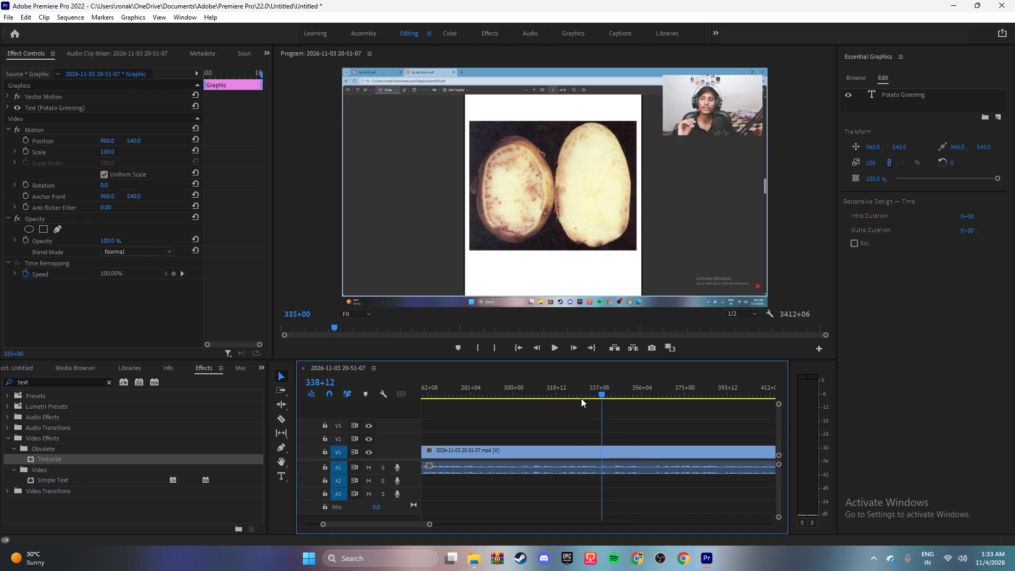
left_click_drag(581, 398, 570, 403)
key("space")
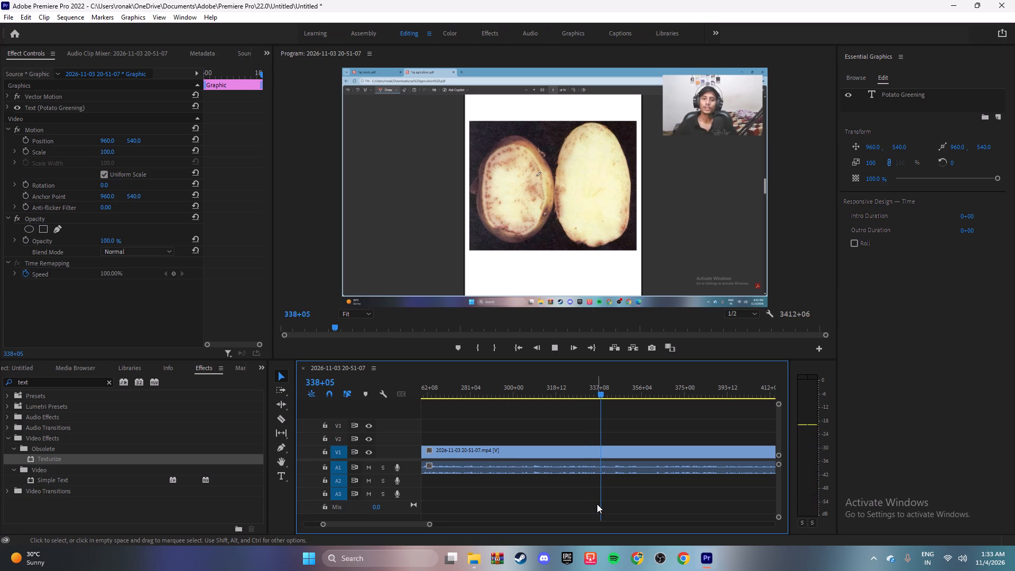
key("space")
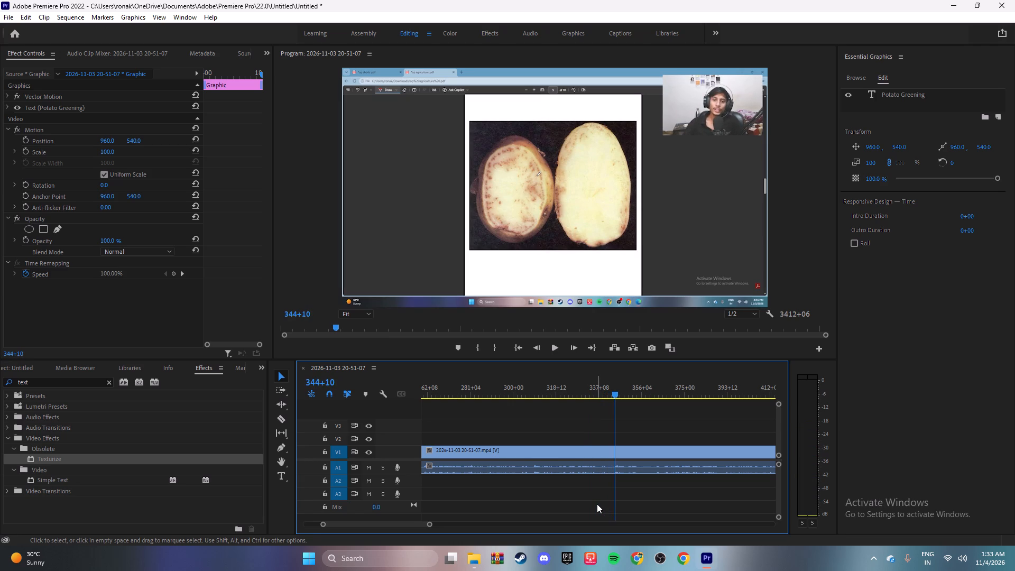
left_click_drag(615, 392, 611, 392)
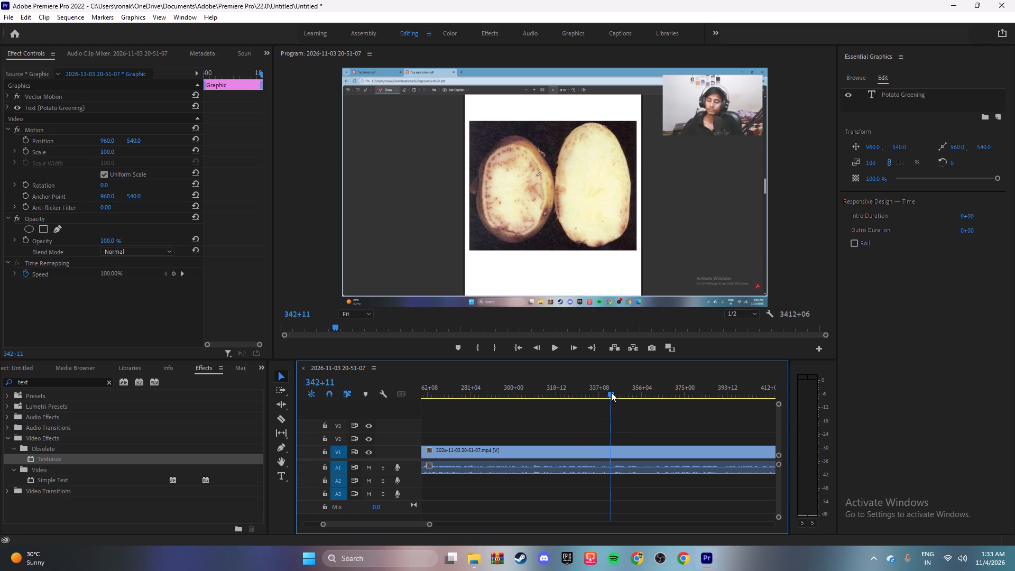
left_click_drag(611, 392, 611, 392)
left_click(279, 418)
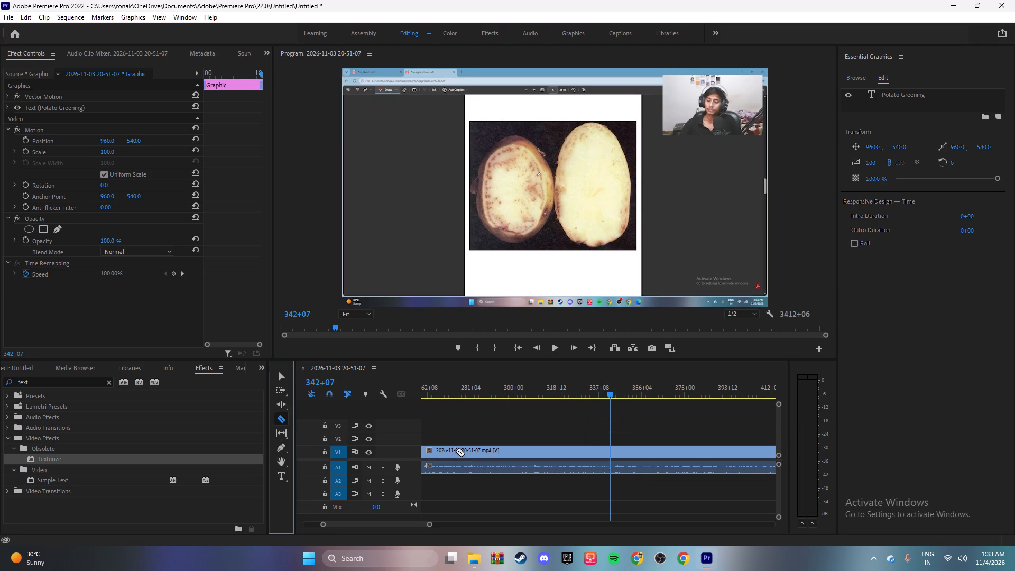
left_click(611, 452)
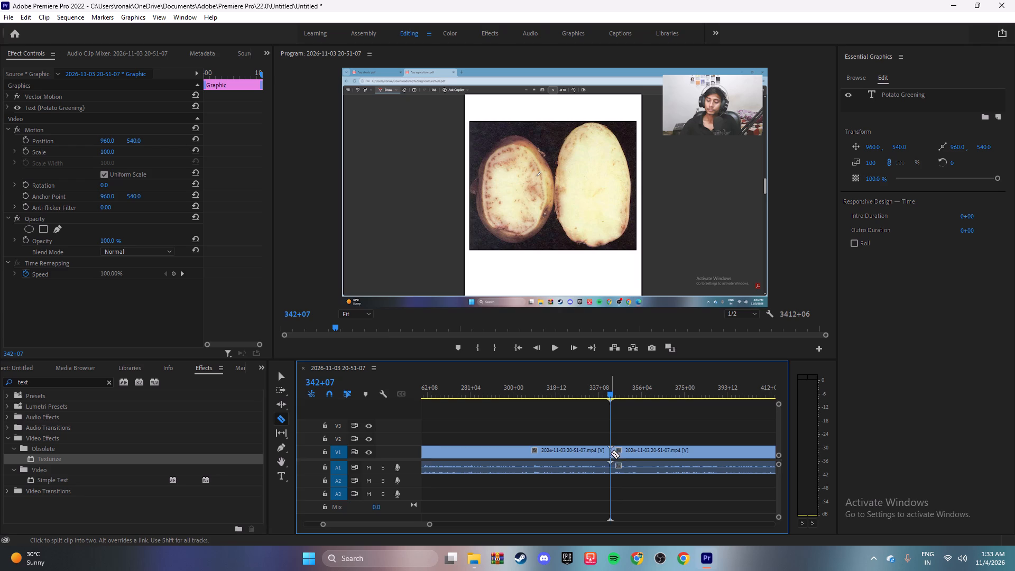
key("v")
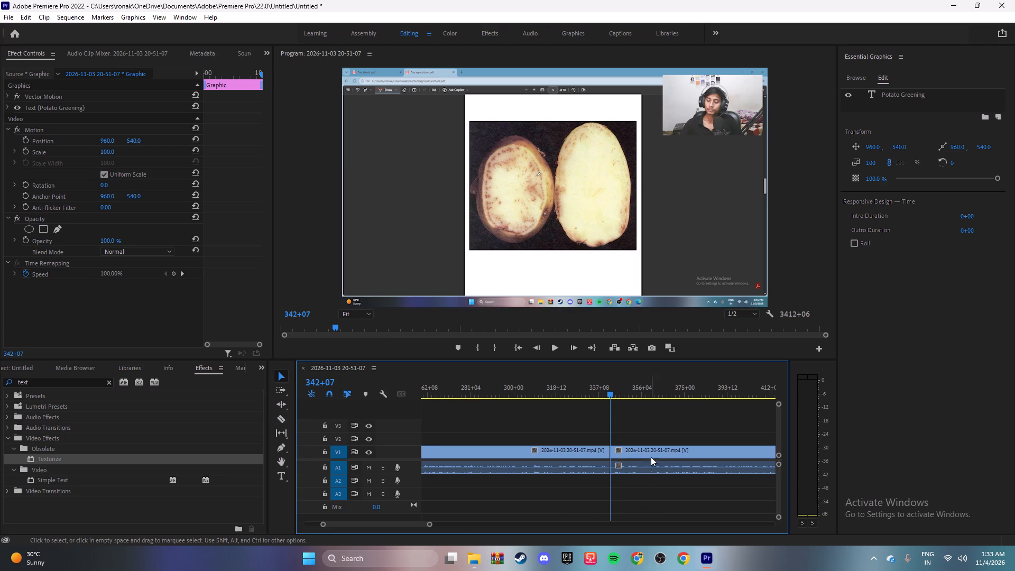
Separate the part of the recording after 342+07 from the first part and cut it out of the sequence.
left_click(651, 452)
left_click_drag(631, 451, 721, 451)
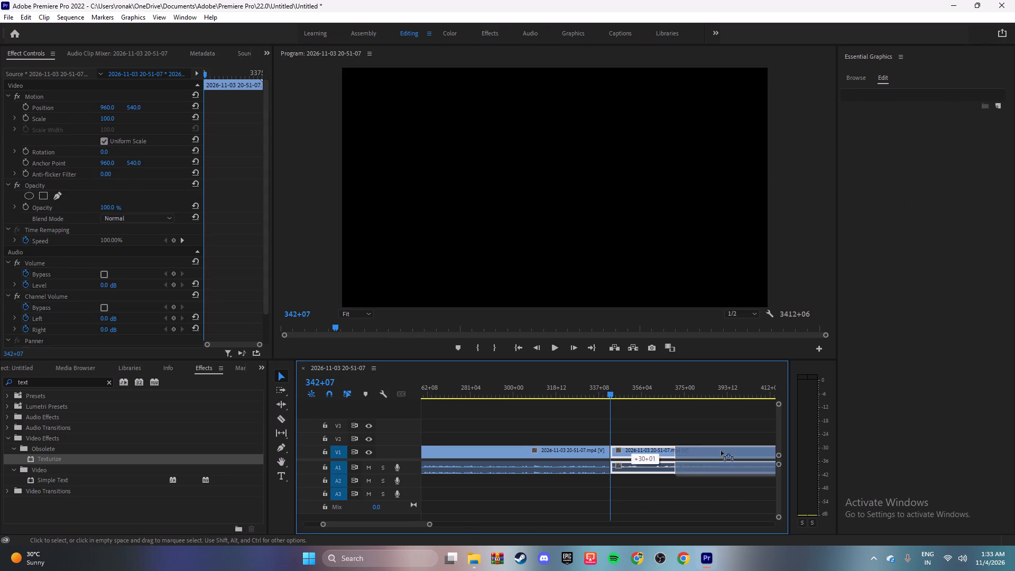
left_click_drag(721, 451, 724, 451)
left_click_drag(611, 394, 274, 408)
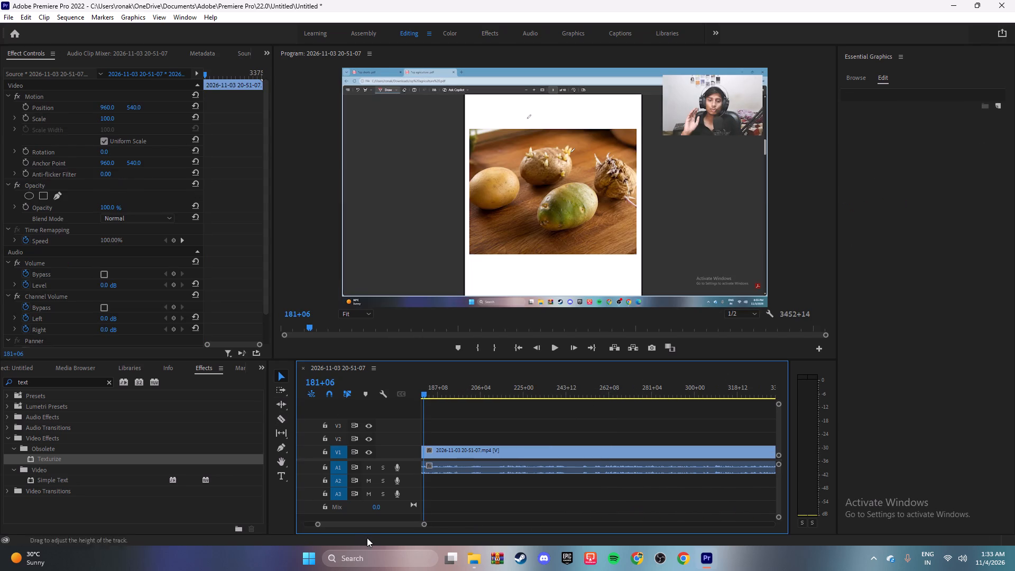
left_click_drag(427, 524, 541, 525)
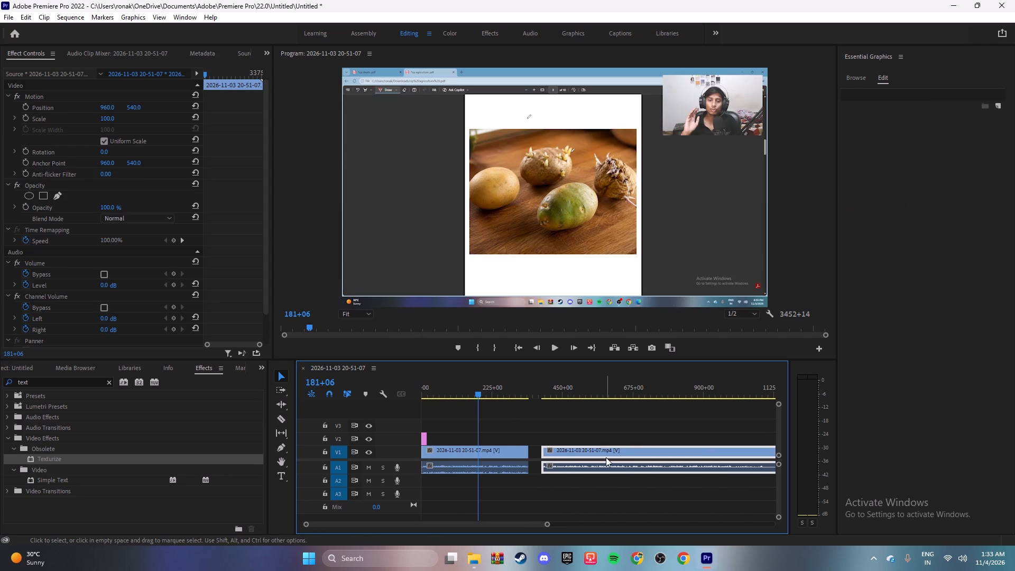
left_click(611, 452)
right_click(611, 452)
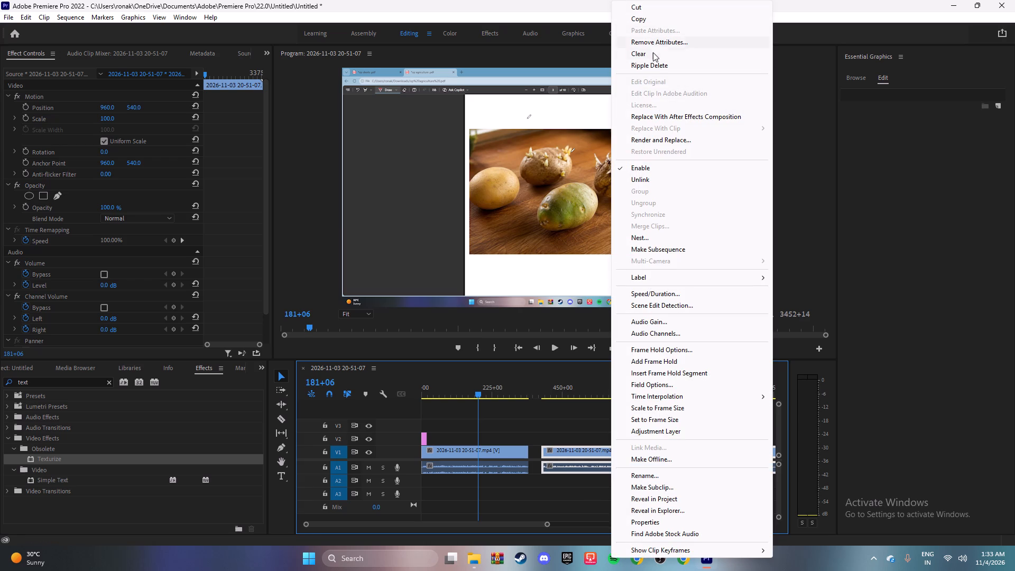
left_click(660, 7)
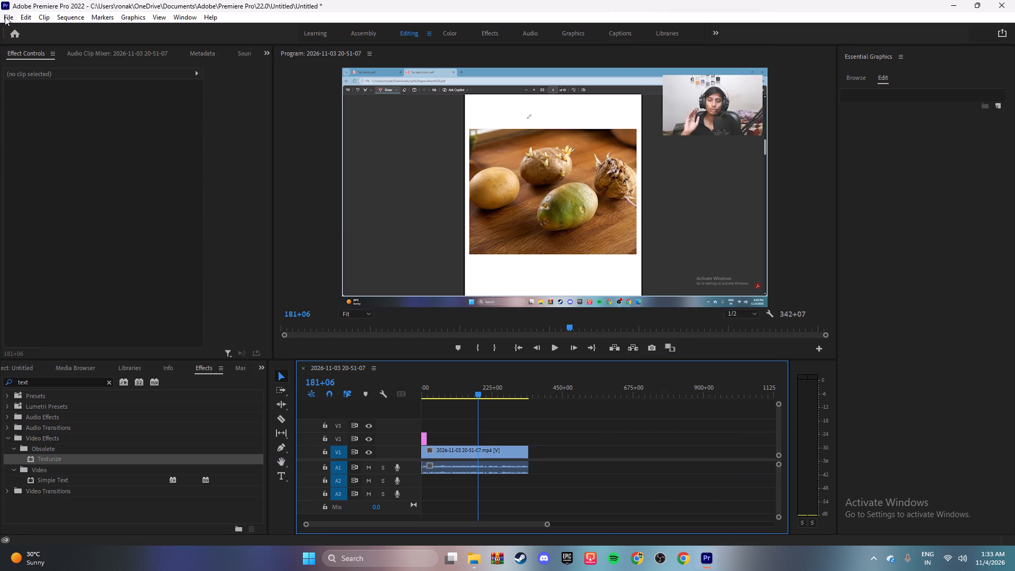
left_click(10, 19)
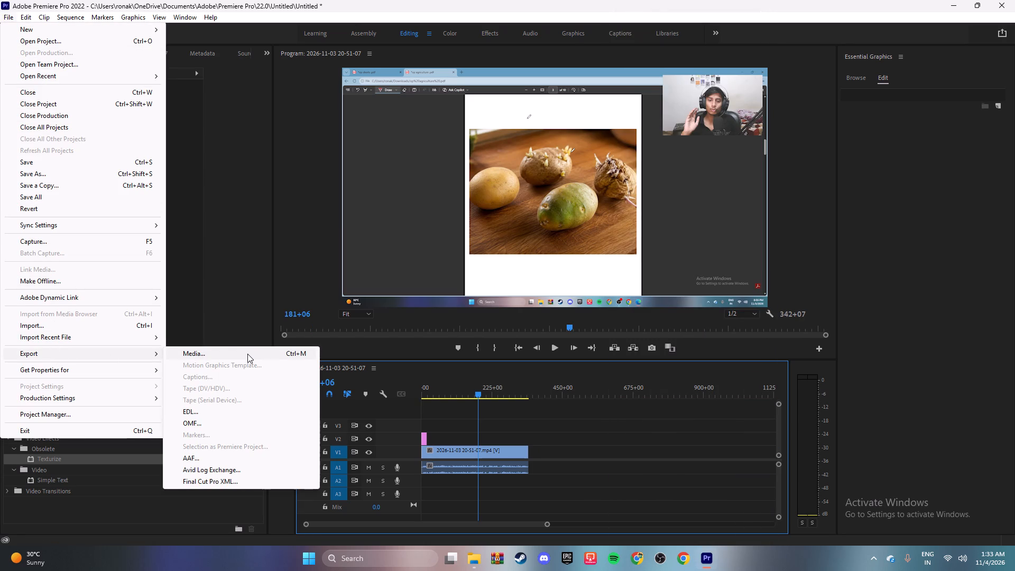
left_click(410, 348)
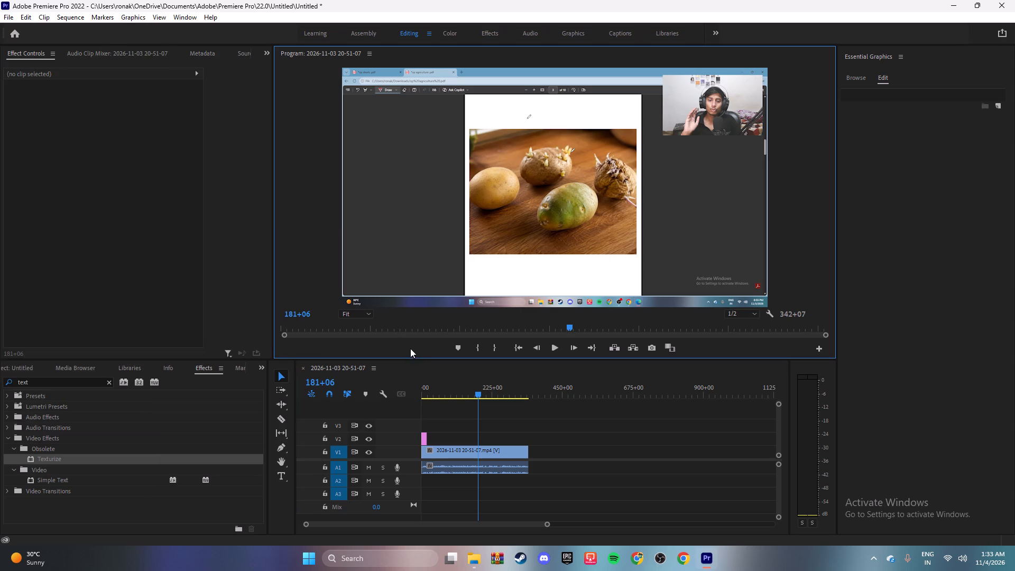
Play the sprouting-potatoes section from 156+14 and skip ahead to where the page scrolls to the cut-potato picture.
left_click_drag(477, 394, 470, 394)
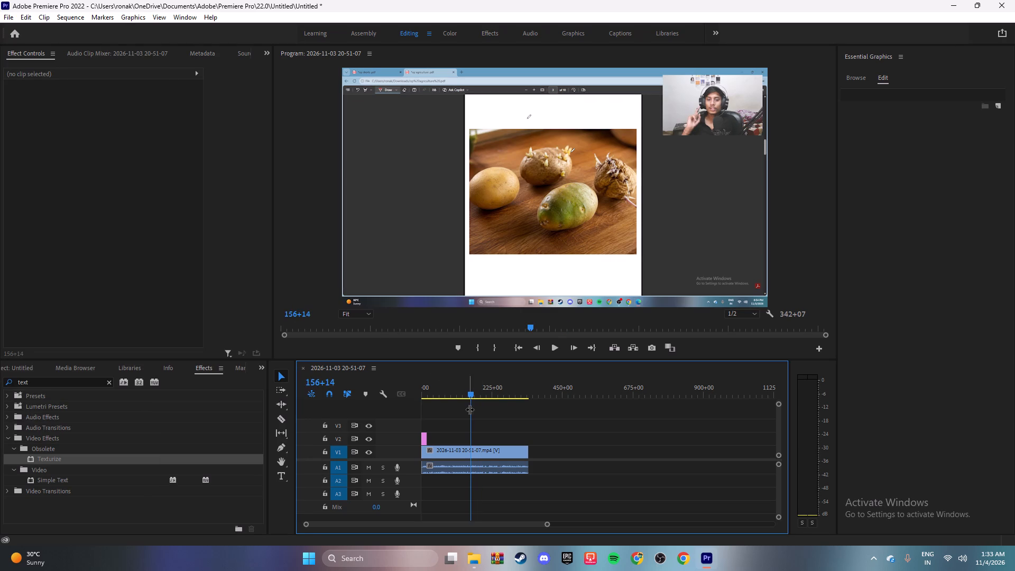
left_click_drag(545, 524, 486, 523)
key("space")
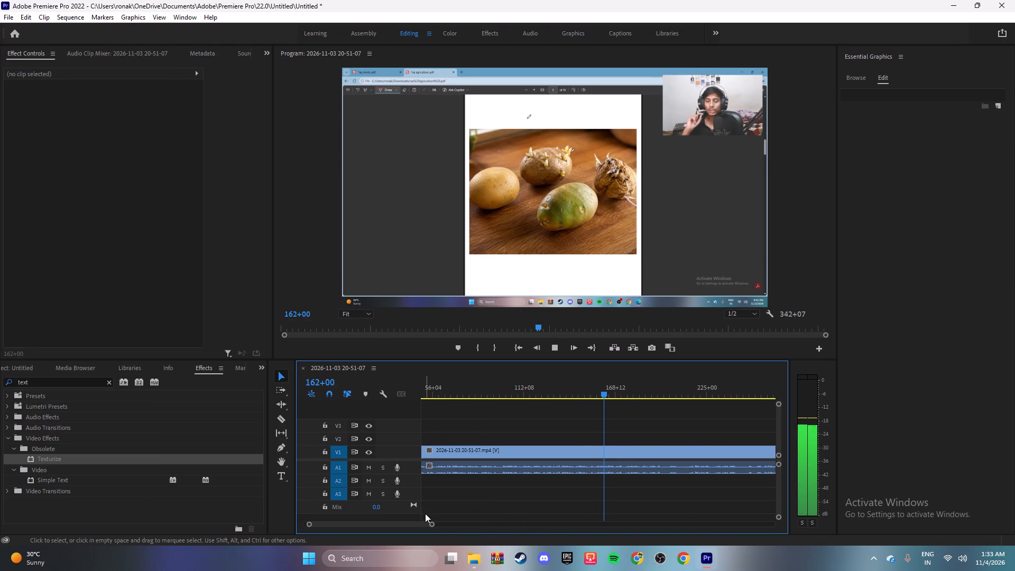
left_click_drag(433, 526, 465, 526)
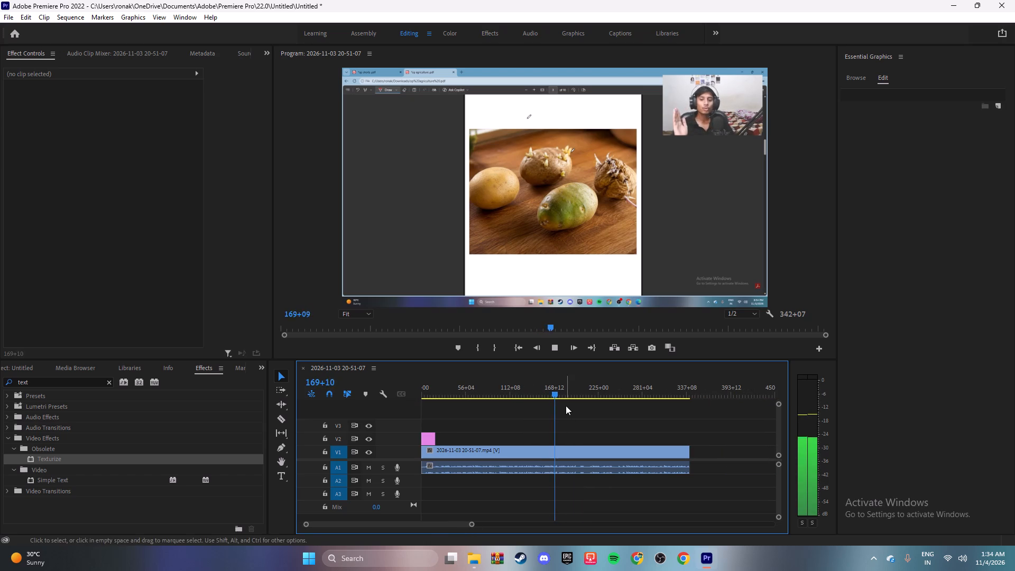
left_click_drag(560, 392, 577, 394)
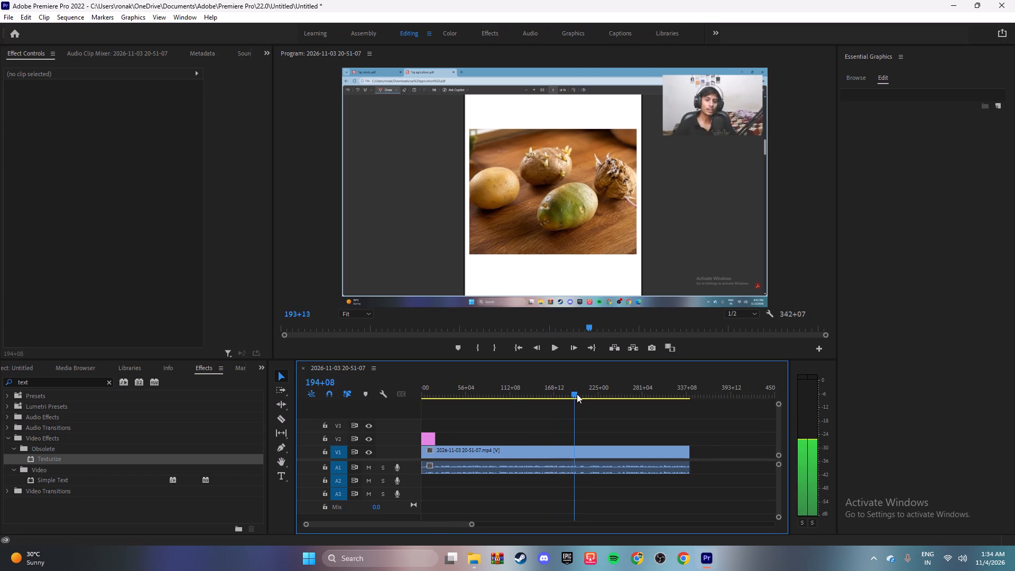
left_click_drag(577, 394, 583, 394)
key("space")
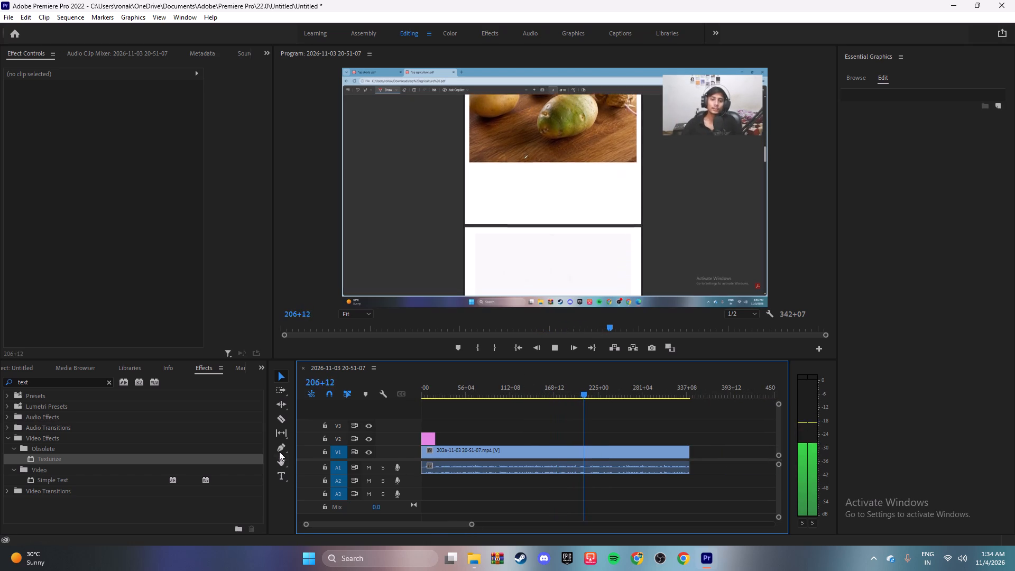
Add a text box across the cut-potato picture at 216+10 with the Type tool, reading "Suberization in Potato".
left_click(281, 474)
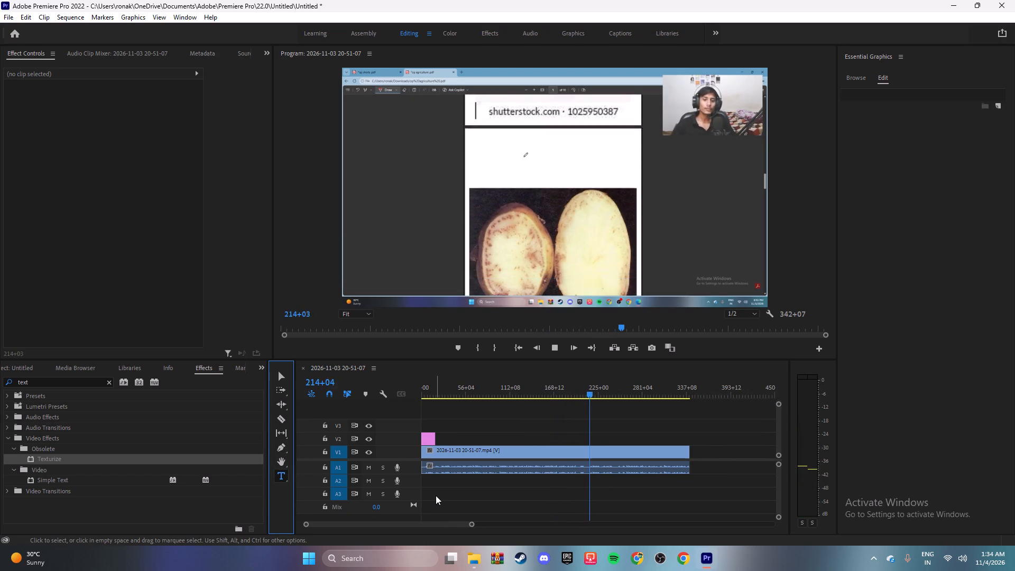
key("space")
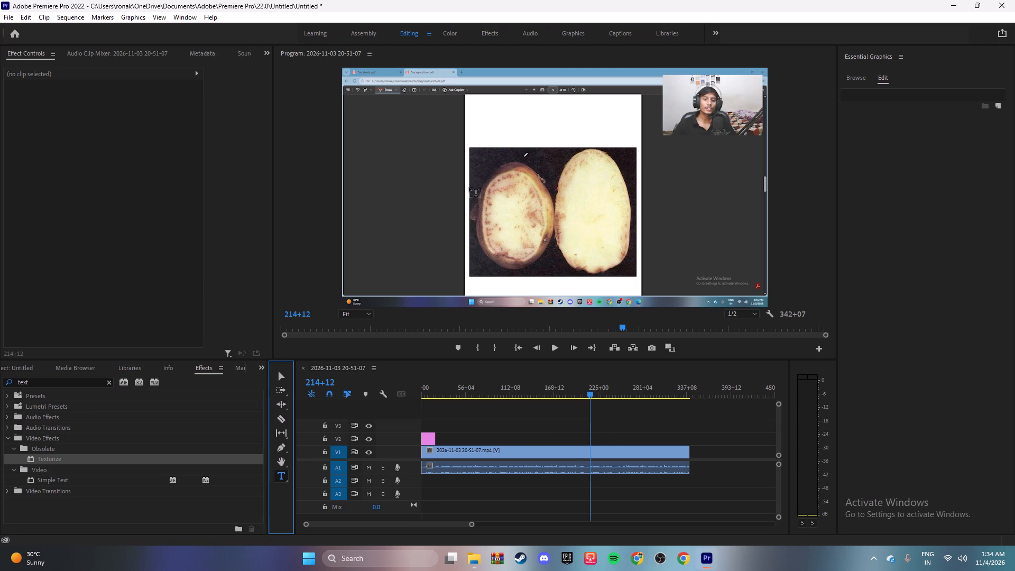
key("space")
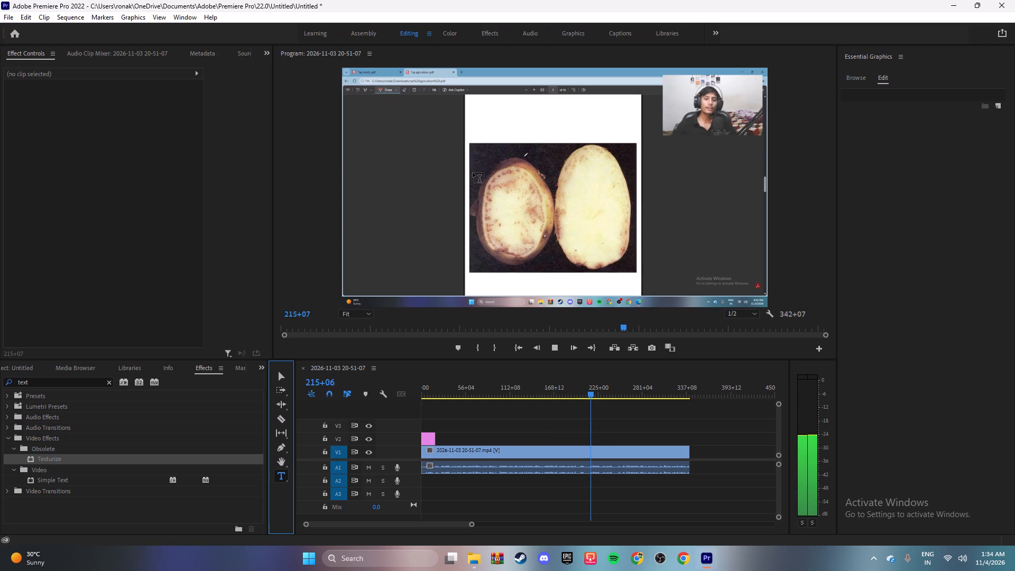
key("space")
left_click_drag(472, 171, 546, 181)
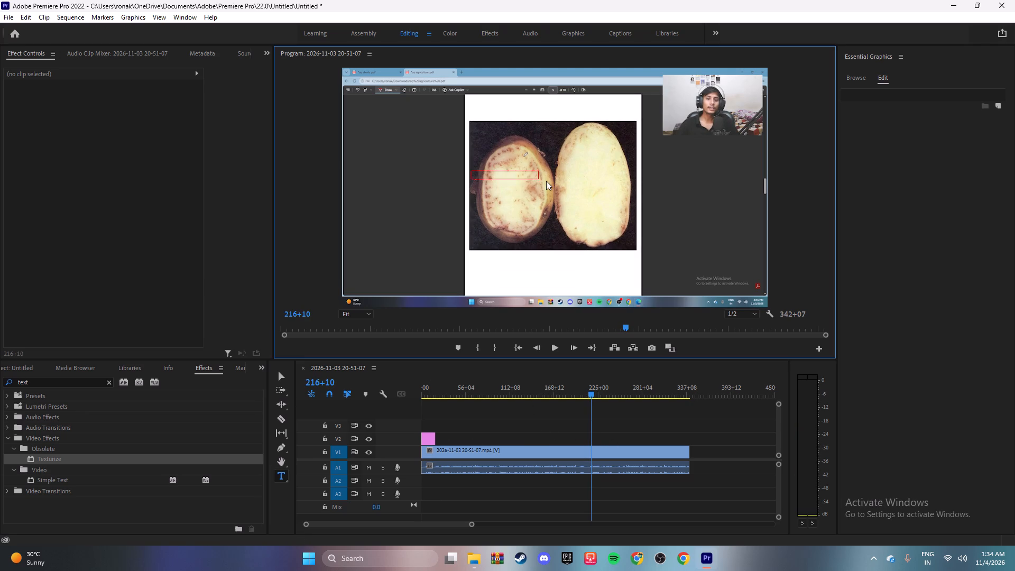
left_click_drag(546, 181, 636, 196)
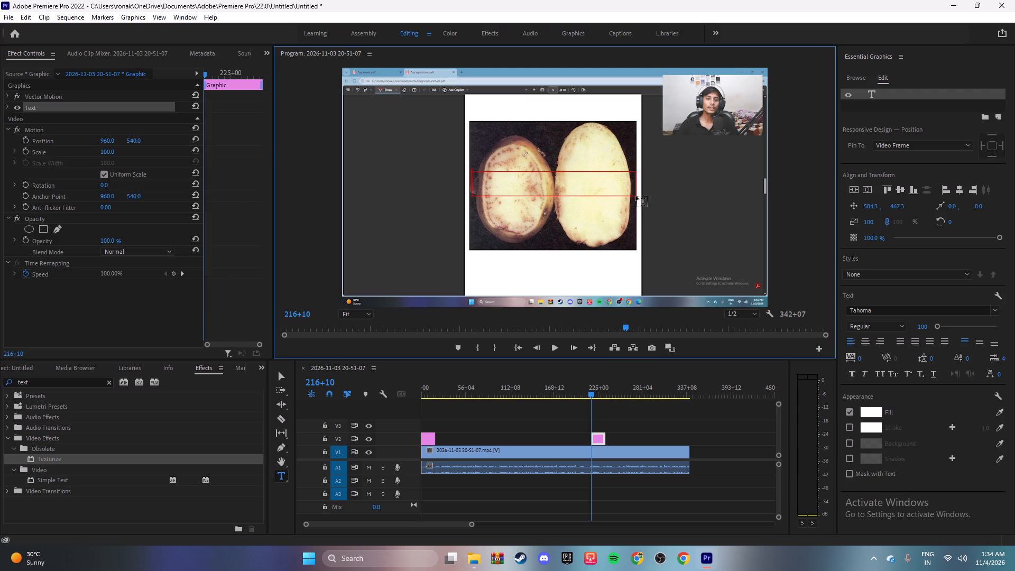
key("shift+s")
key("u")
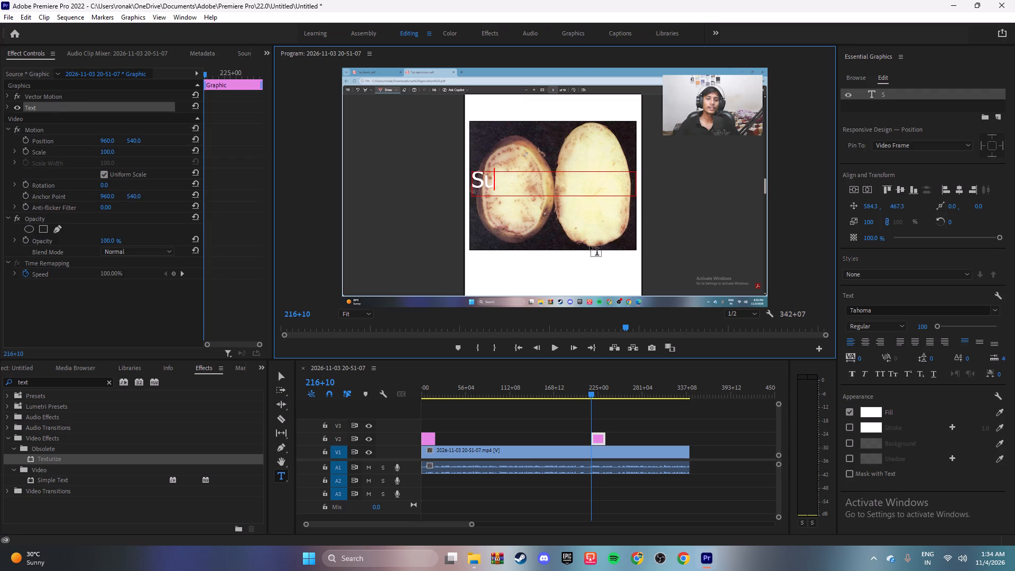
type("be")
type("rization")
key("space")
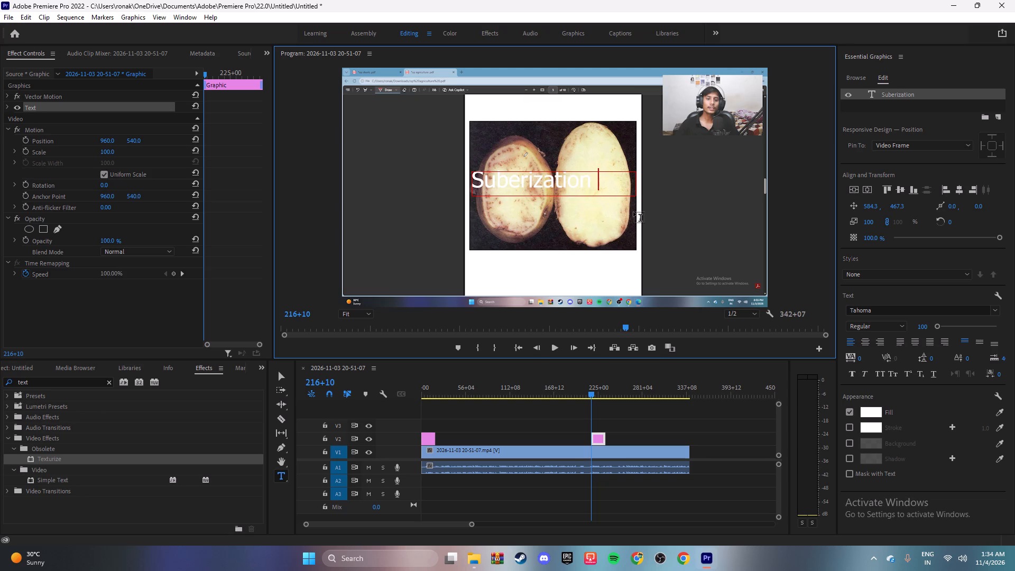
type("in")
key("space")
type("Pota")
type("to")
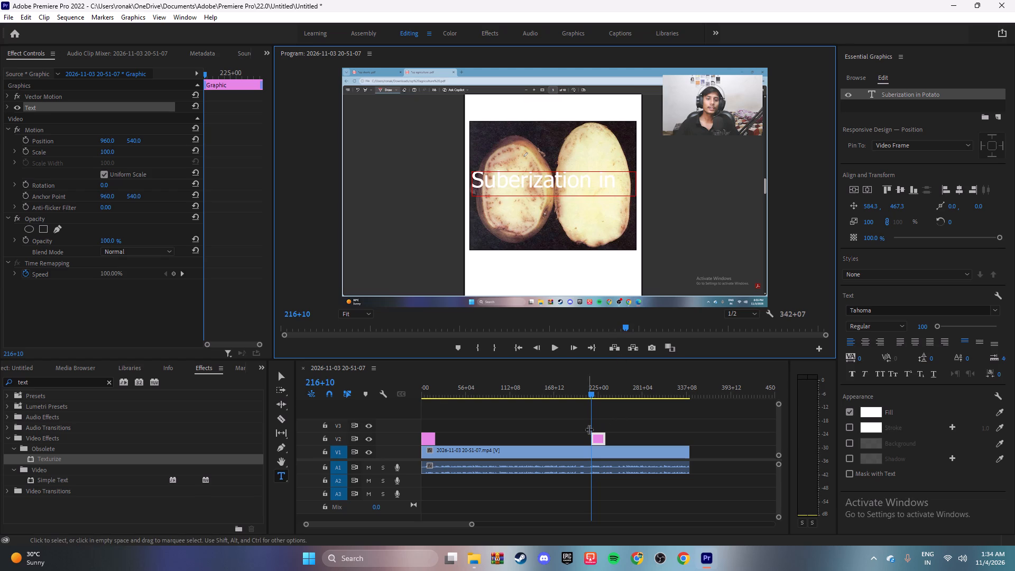
Resize the "Suberization in Potato" text box over the cut-potato picture so the whole title fits on two lines.
left_click(591, 394)
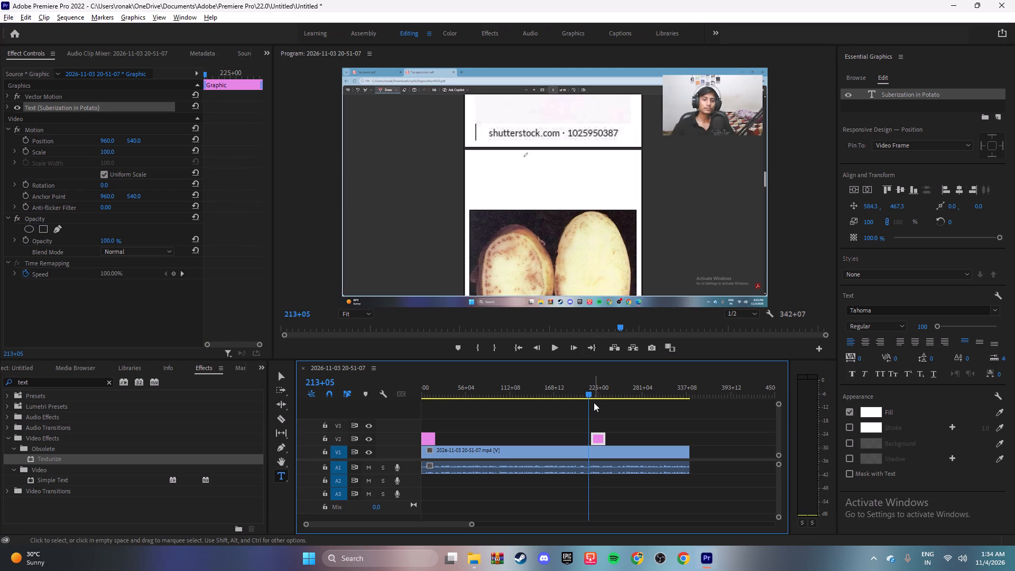
key("space")
left_click(242, 150)
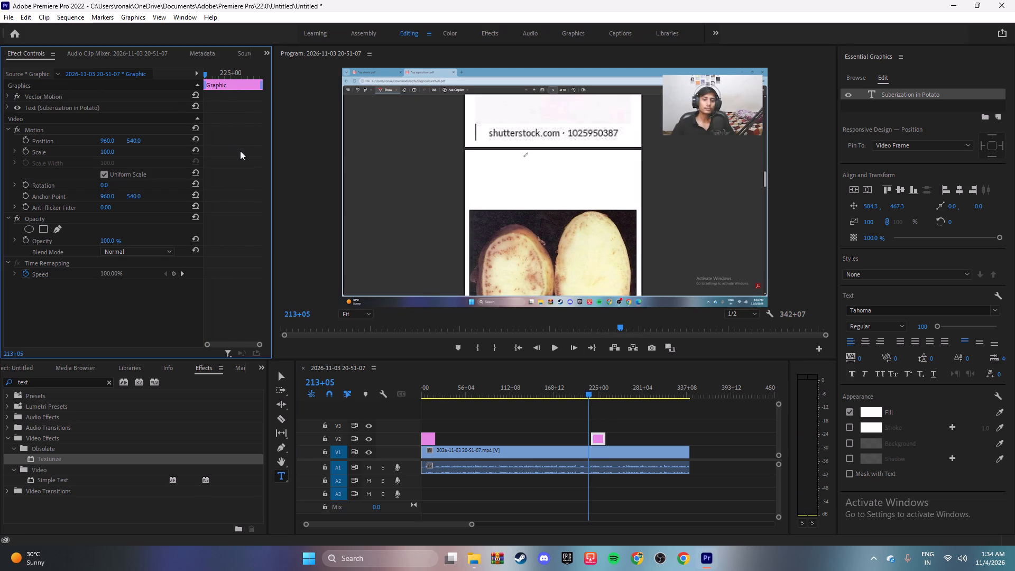
key("space")
key("space")
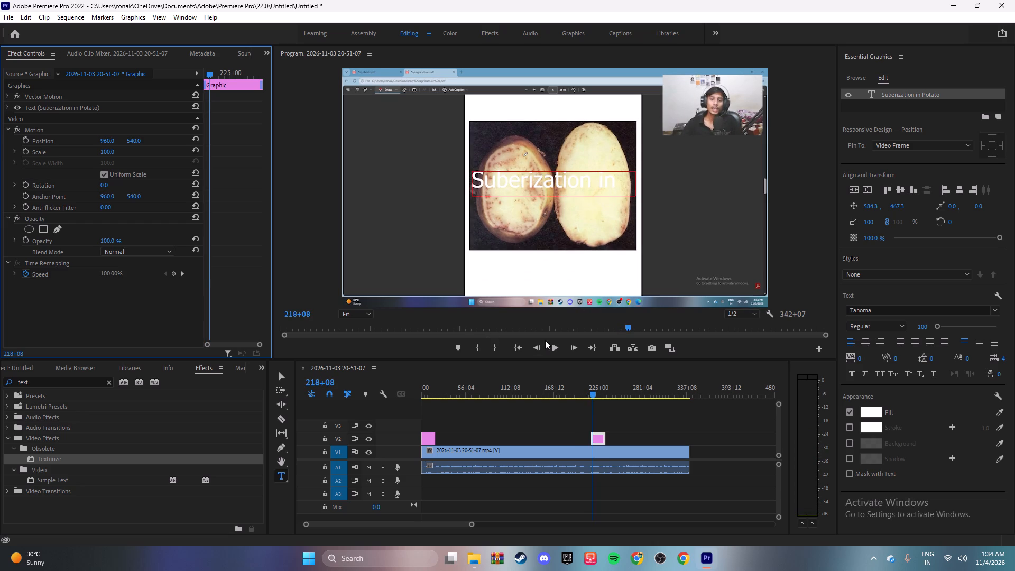
left_click(273, 376)
left_click(279, 376)
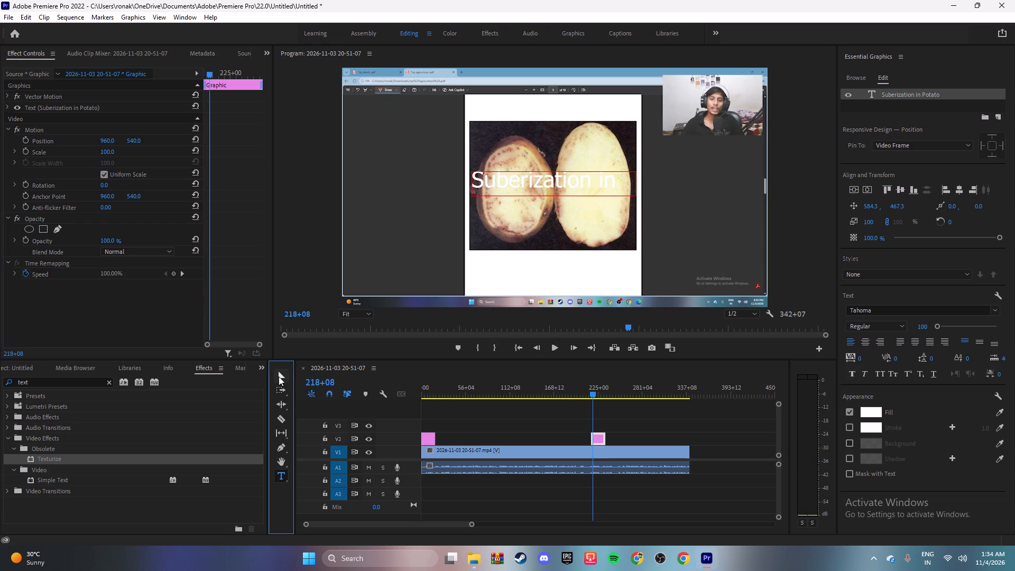
left_click_drag(636, 197, 597, 225)
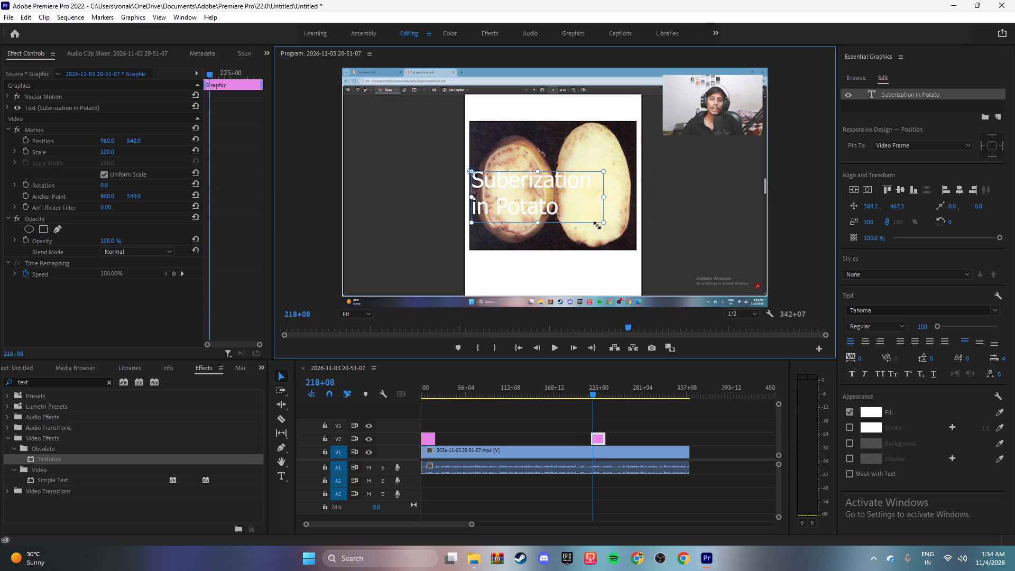
left_click_drag(597, 225, 587, 236)
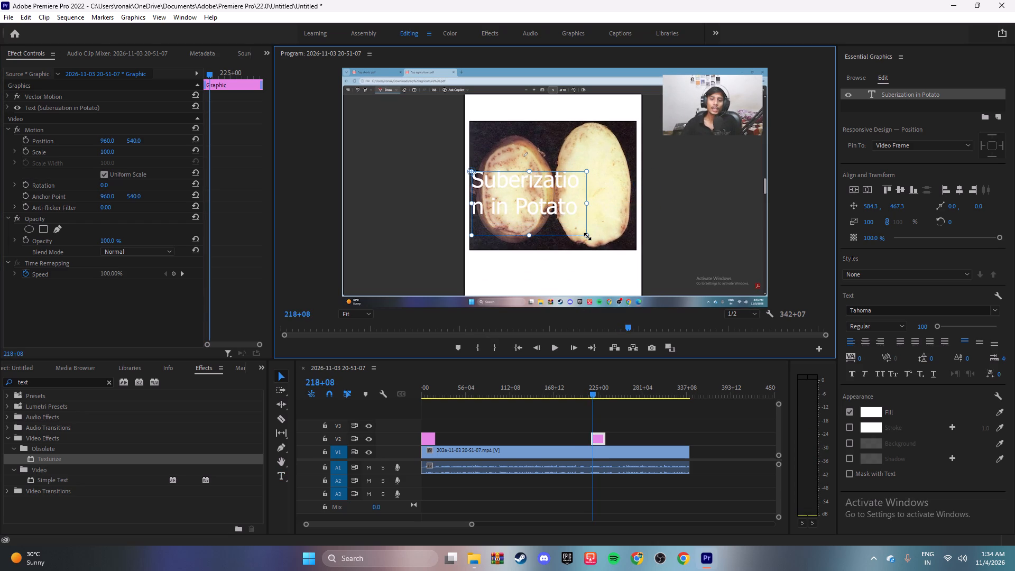
left_click_drag(587, 236, 598, 235)
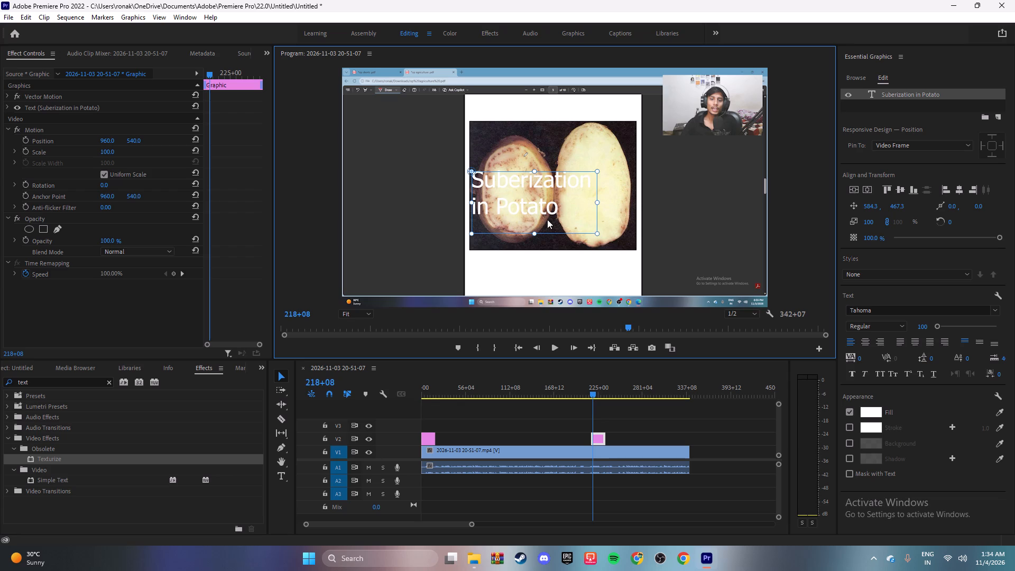
Centre-align the "Suberization in Potato" title text and change its fill to a near-black colour with the eyedropper.
left_click(869, 343)
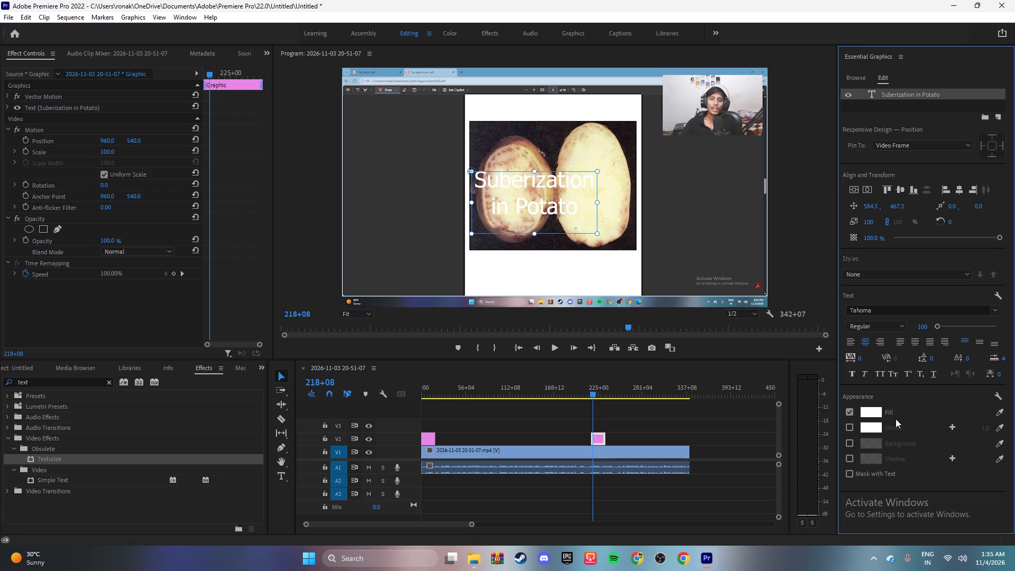
scroll(896, 419, "down", 2)
left_click(1000, 412)
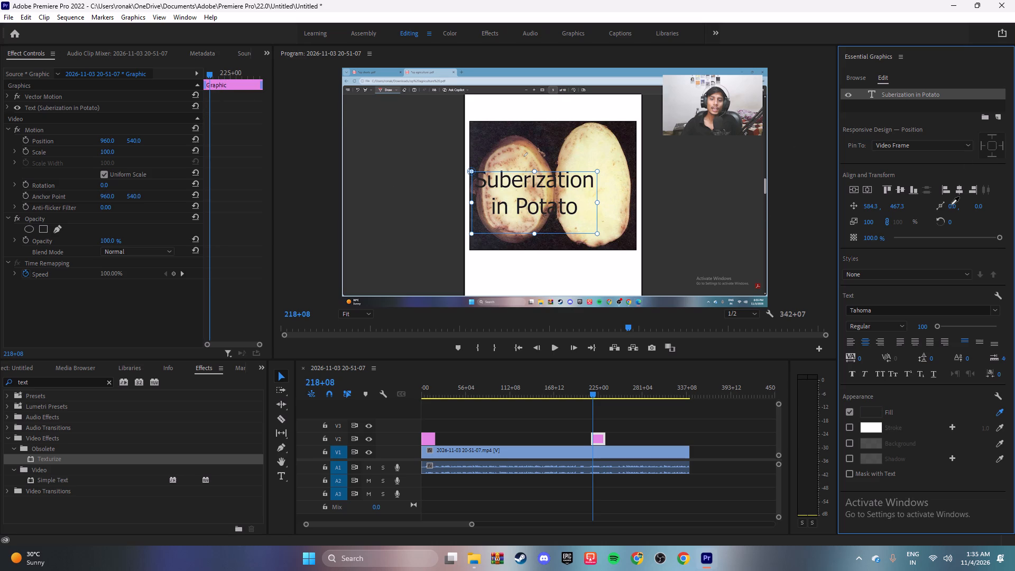
left_click(805, 151)
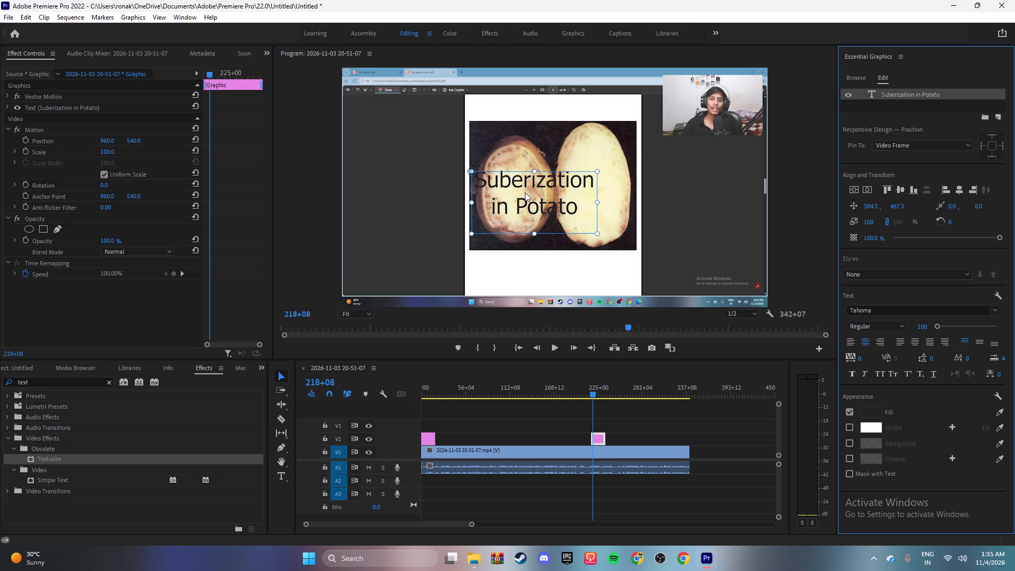
Tighten the title's text box and place it centrally over the two potato halves, at about 676.7, 445.3.
left_click_drag(526, 193, 541, 175)
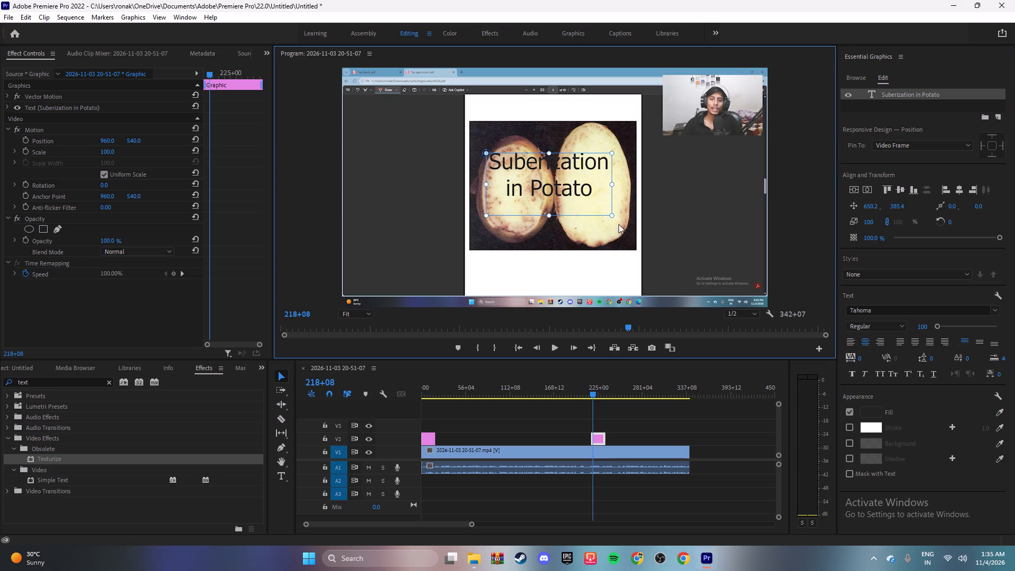
left_click_drag(611, 215, 607, 209)
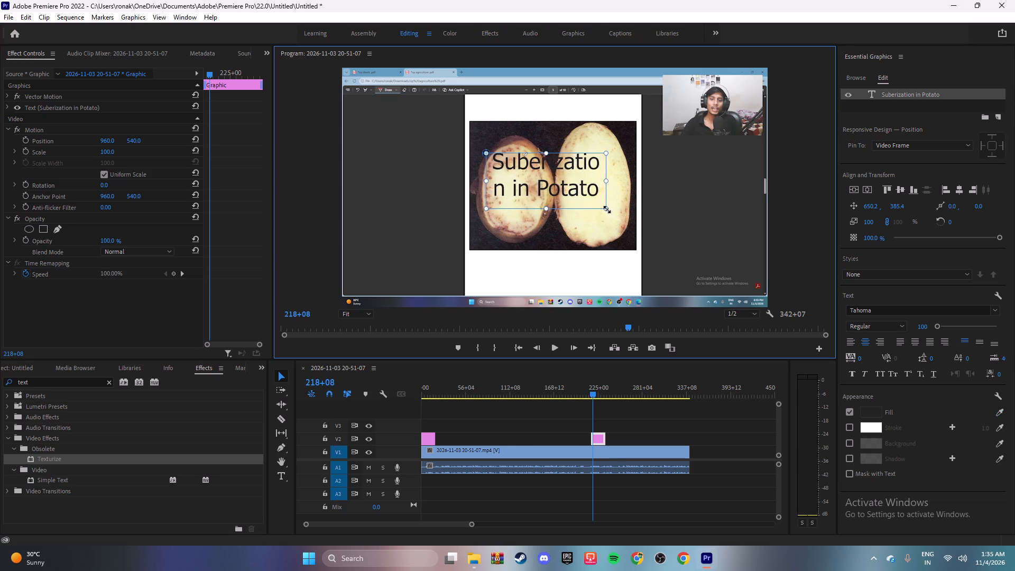
left_click_drag(607, 209, 607, 209)
left_click_drag(556, 189, 564, 210)
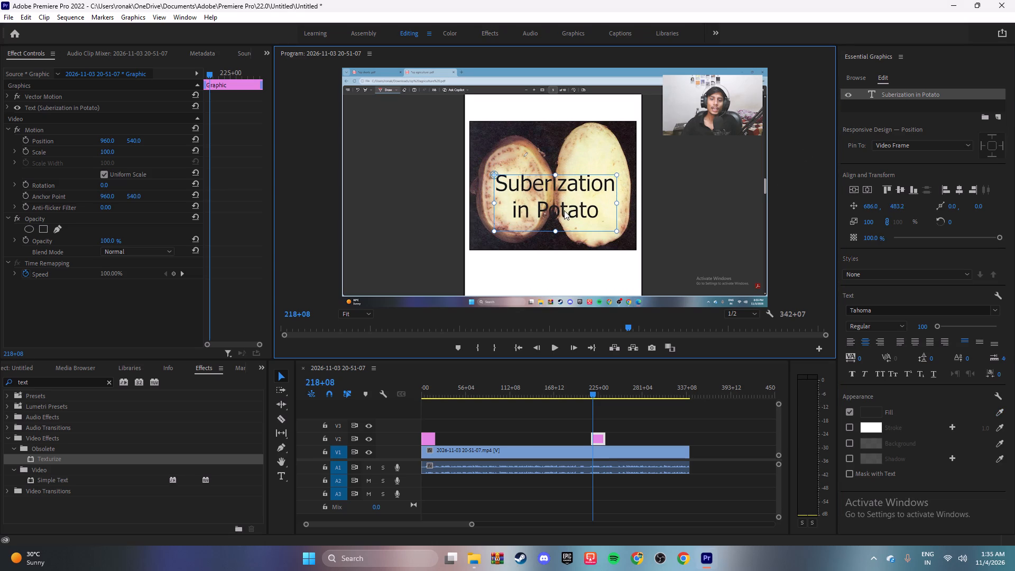
left_click_drag(564, 210, 565, 207)
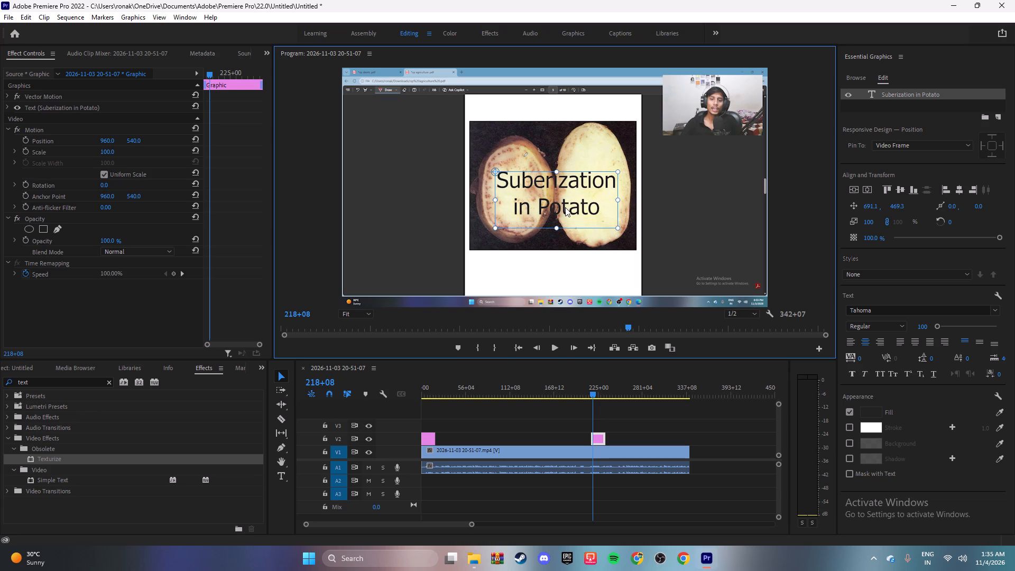
left_click_drag(565, 207, 547, 160)
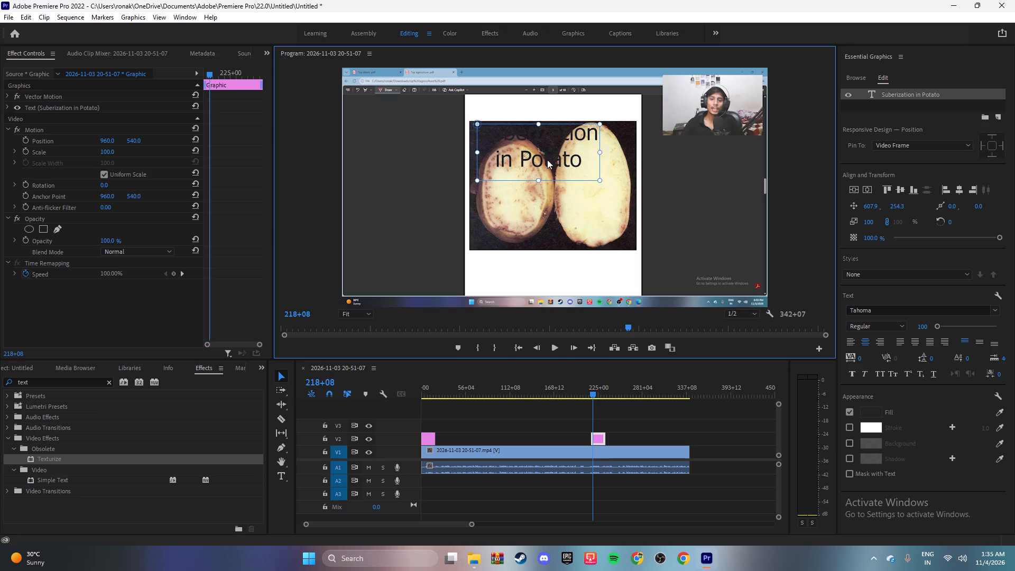
left_click_drag(547, 160, 550, 160)
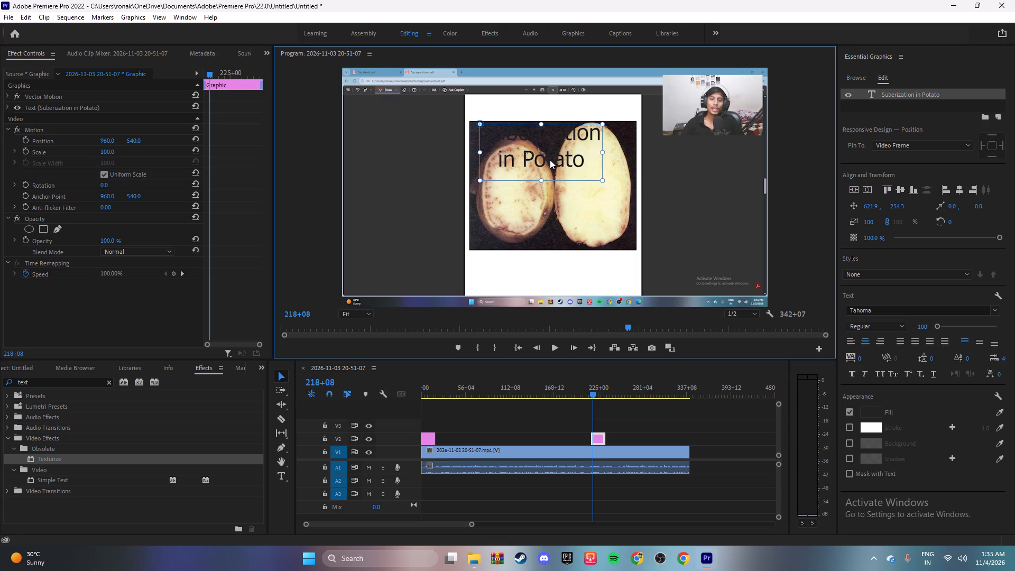
left_click_drag(550, 160, 561, 203)
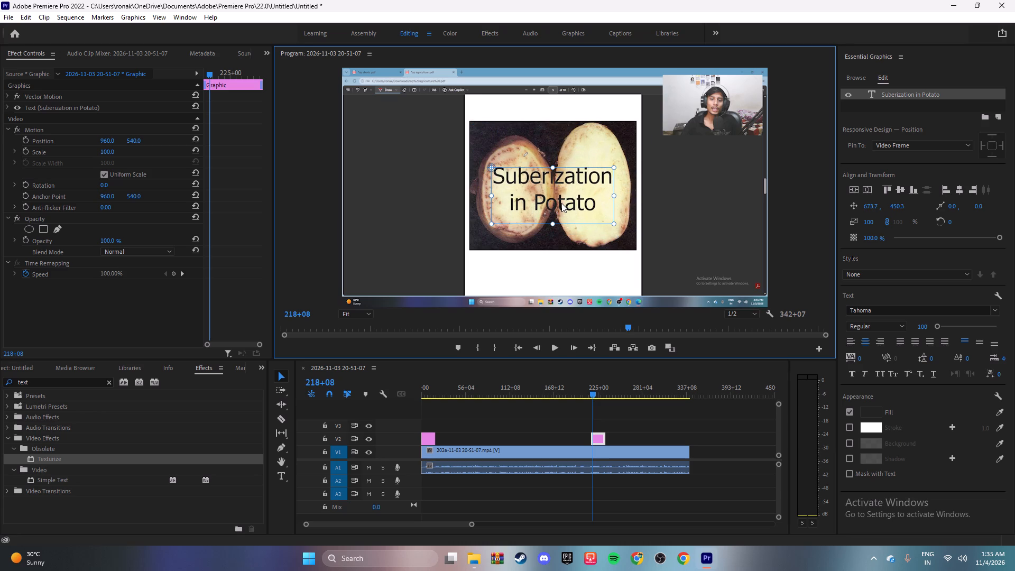
left_click_drag(561, 203, 562, 202)
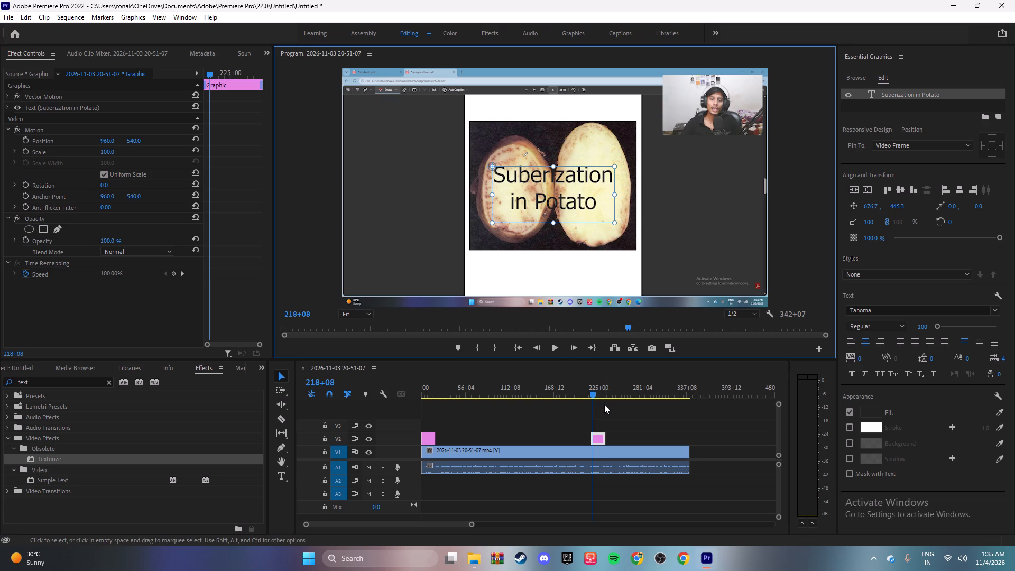
Play the sequence through the "Suberization in Potato" title several times to check its timing and look against the recording.
key("space")
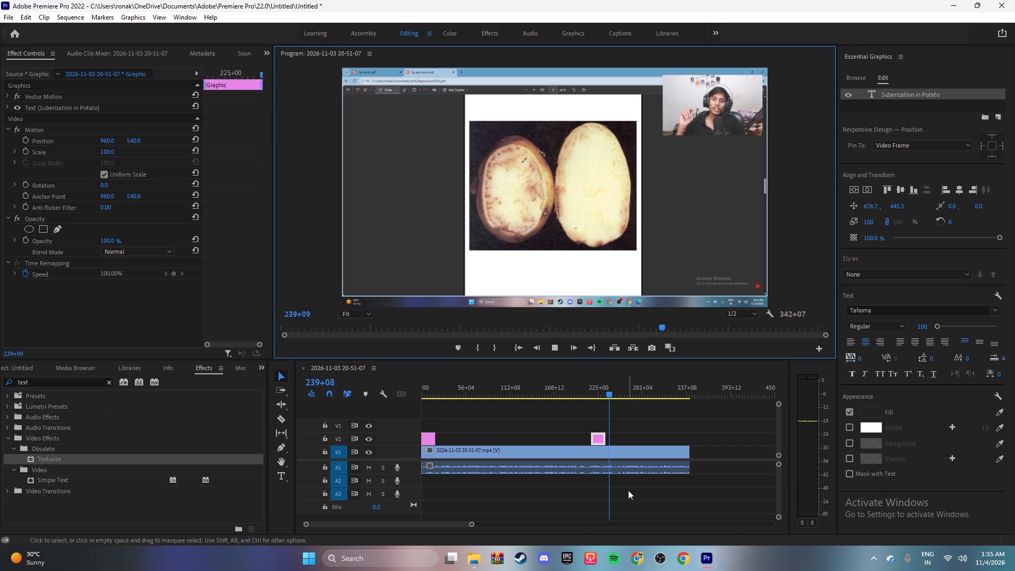
key("space")
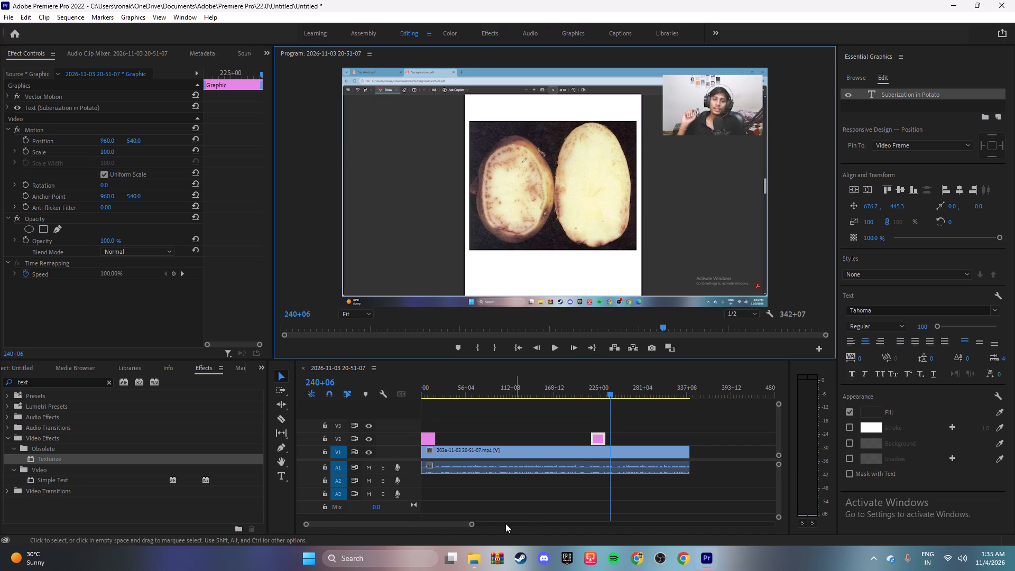
left_click_drag(610, 395, 585, 395)
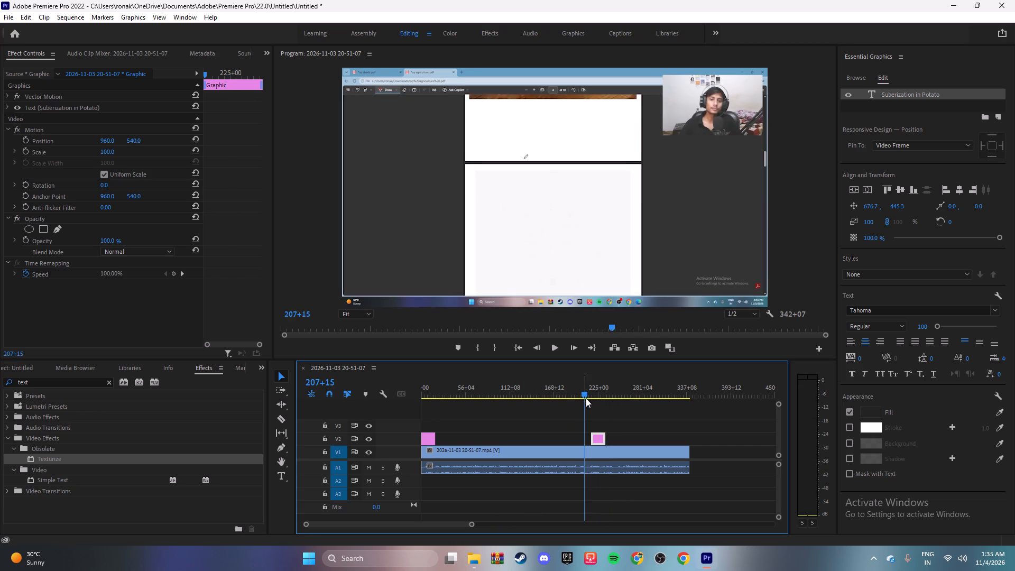
key("space")
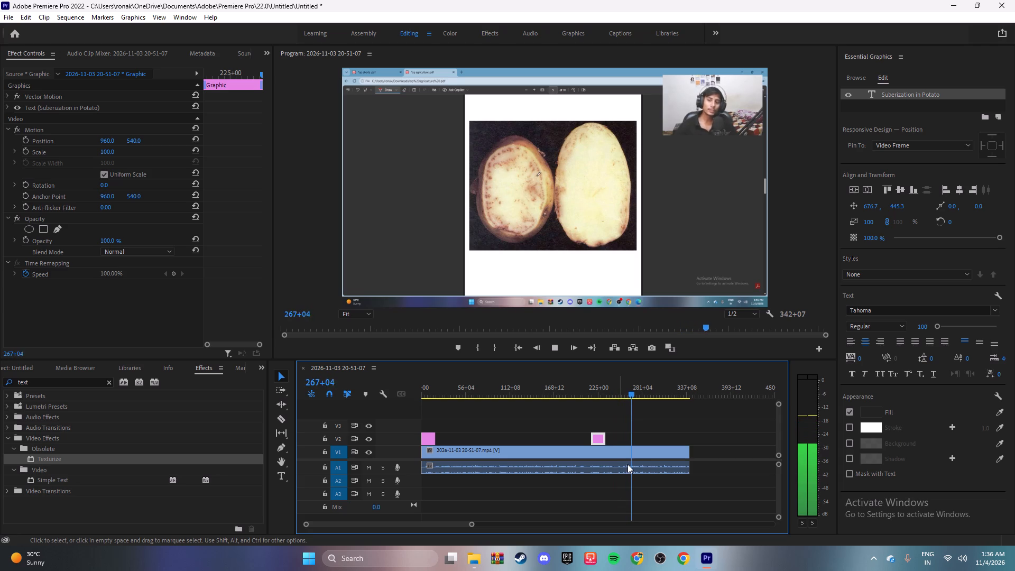
key("space")
left_click_drag(633, 392, 522, 402)
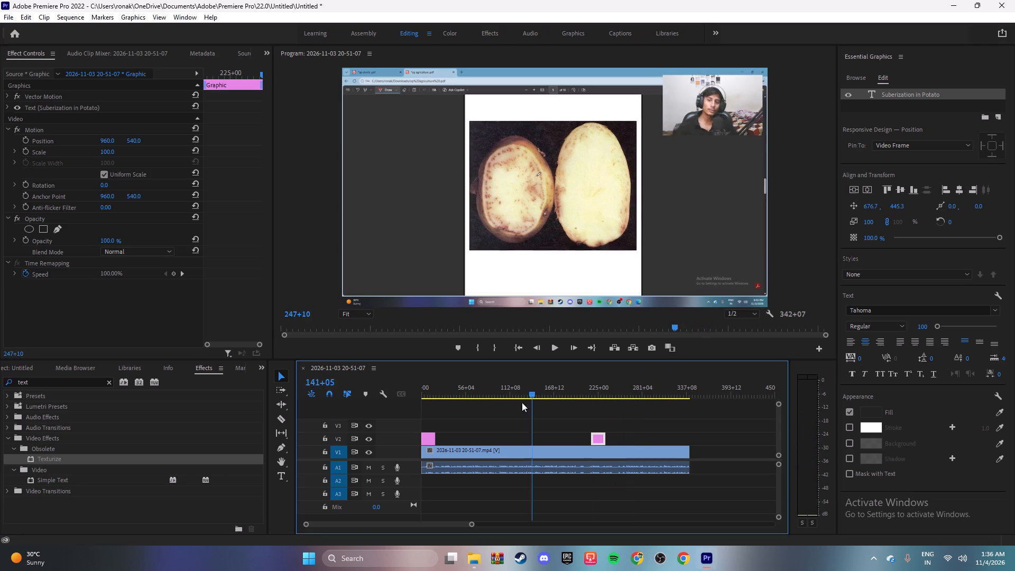
left_click_drag(522, 402, 590, 416)
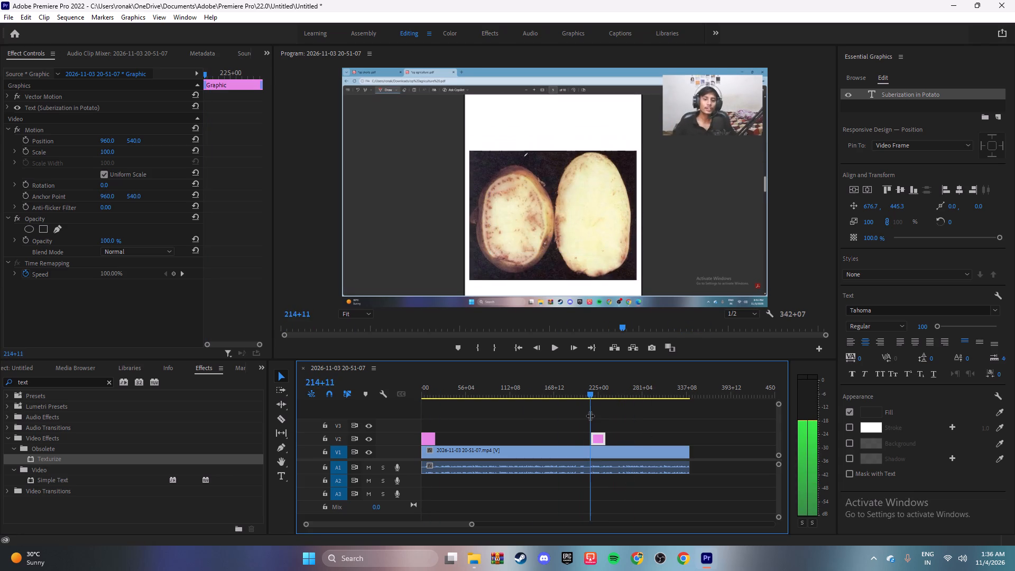
key("space")
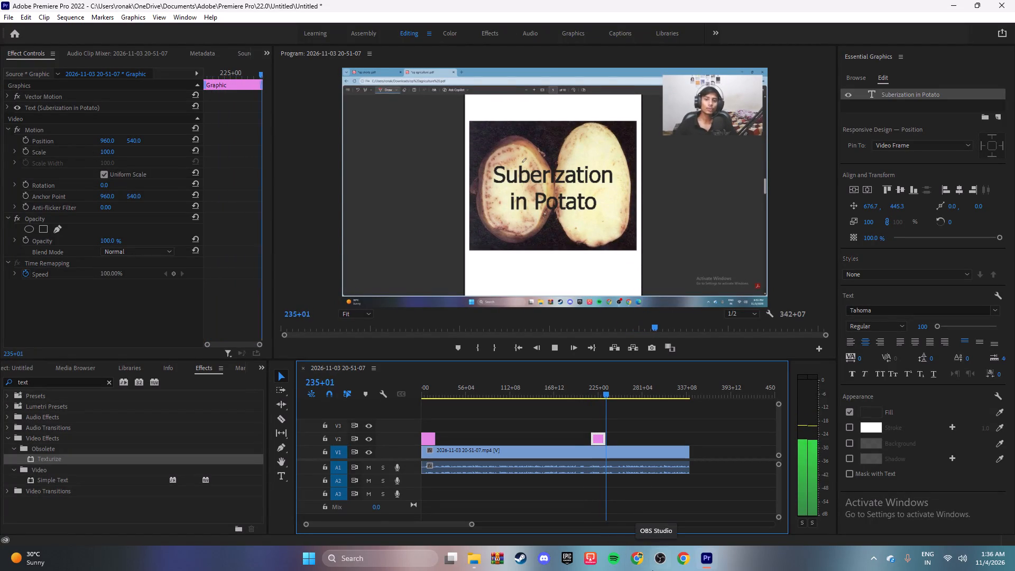
left_click_drag(610, 390, 558, 398)
key("space")
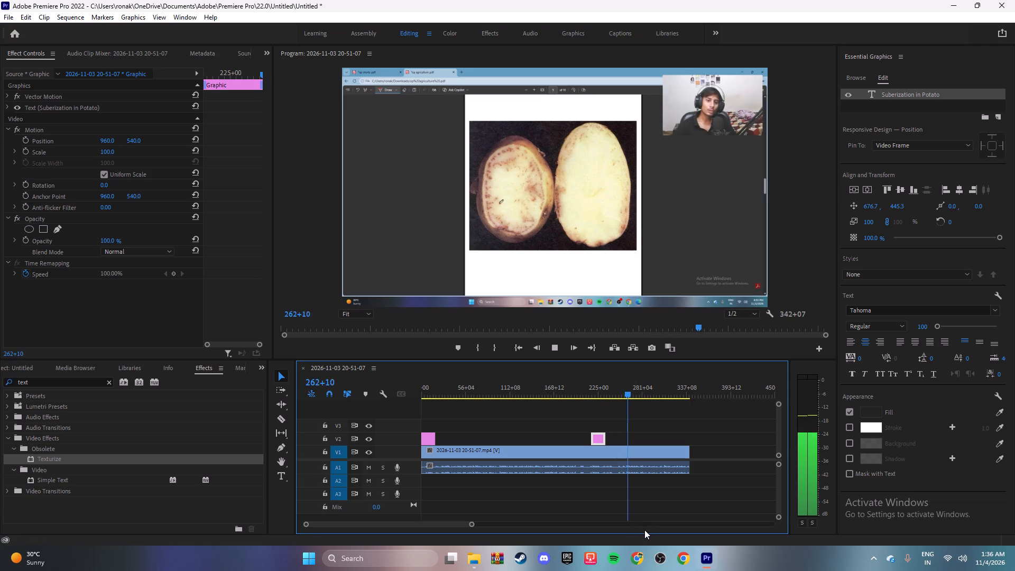
key("space")
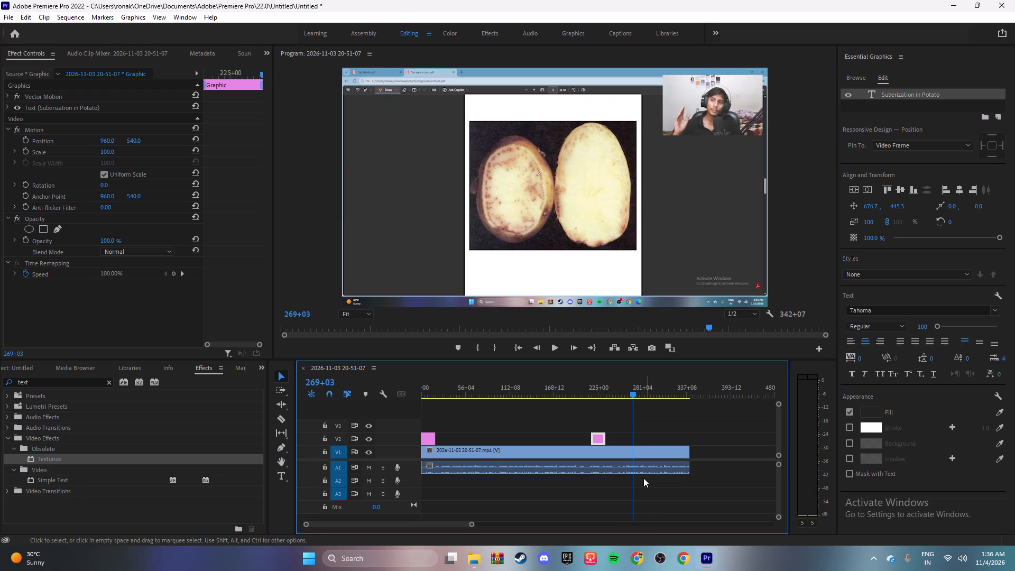
Return to the sequence start and export it as H.264 media with the High Quality 1080p HD preset.
left_click_drag(633, 393, 316, 429)
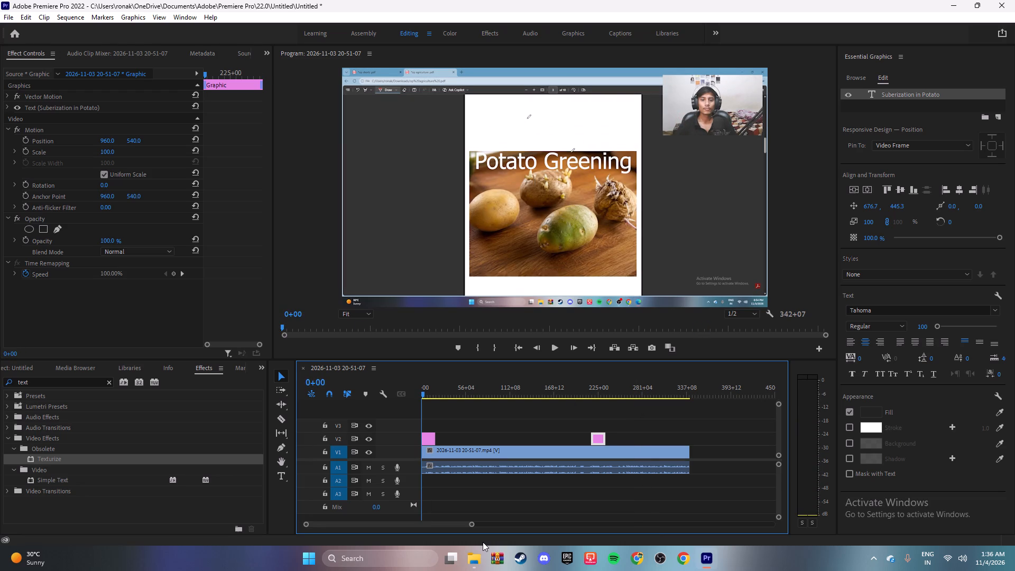
left_click(8, 16)
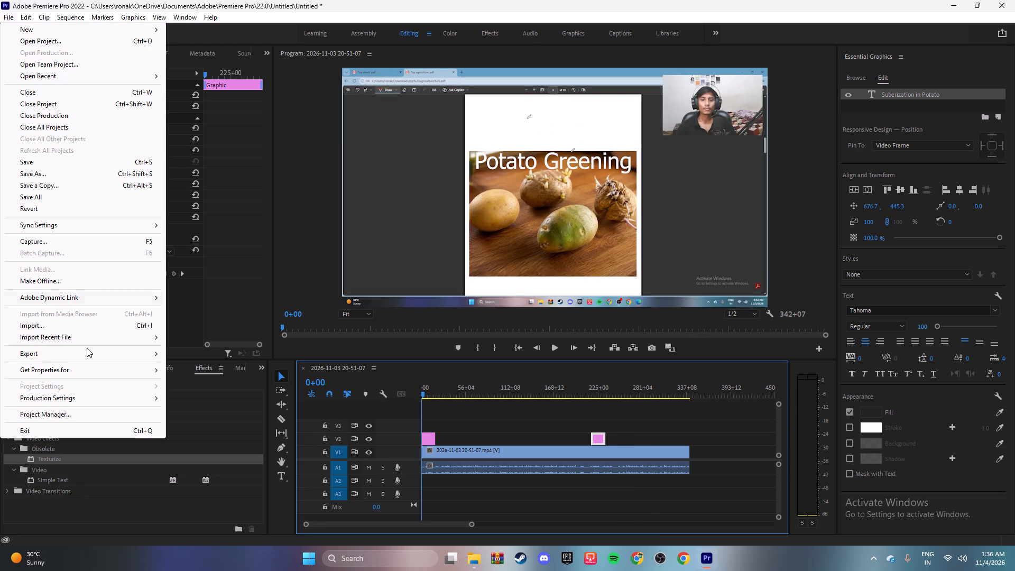
left_click(88, 352)
left_click(237, 355)
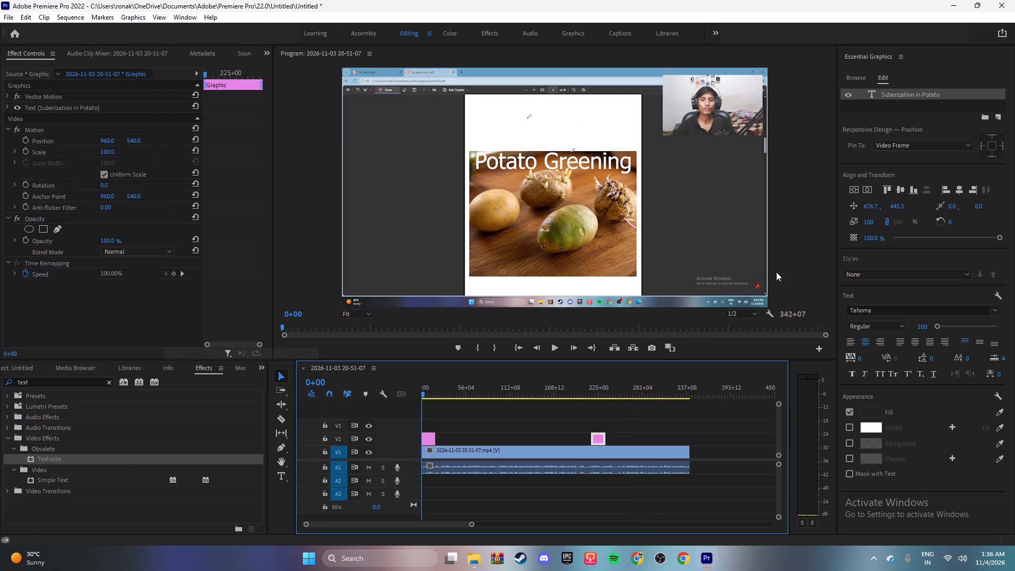
left_click(725, 127)
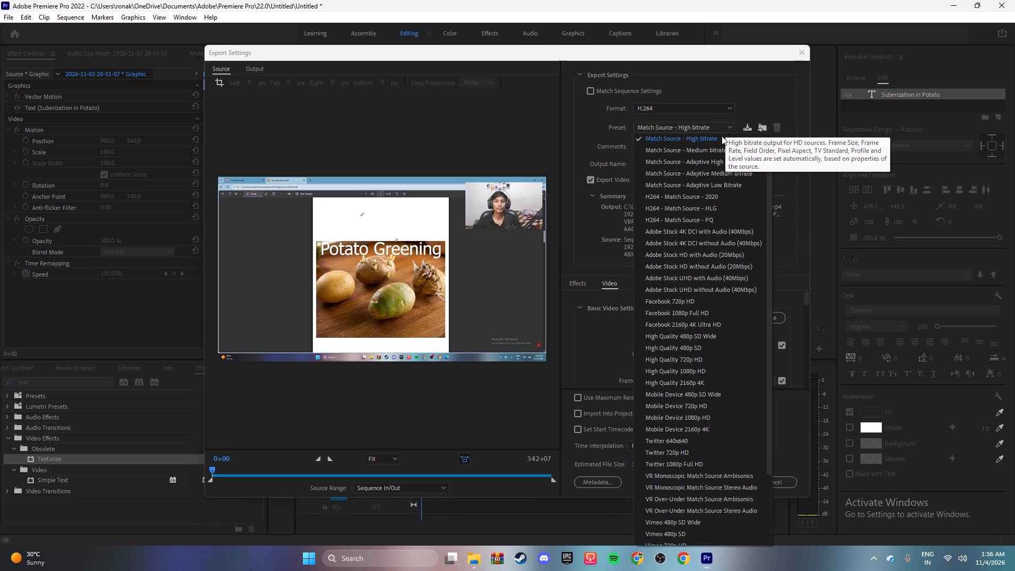
left_click(700, 373)
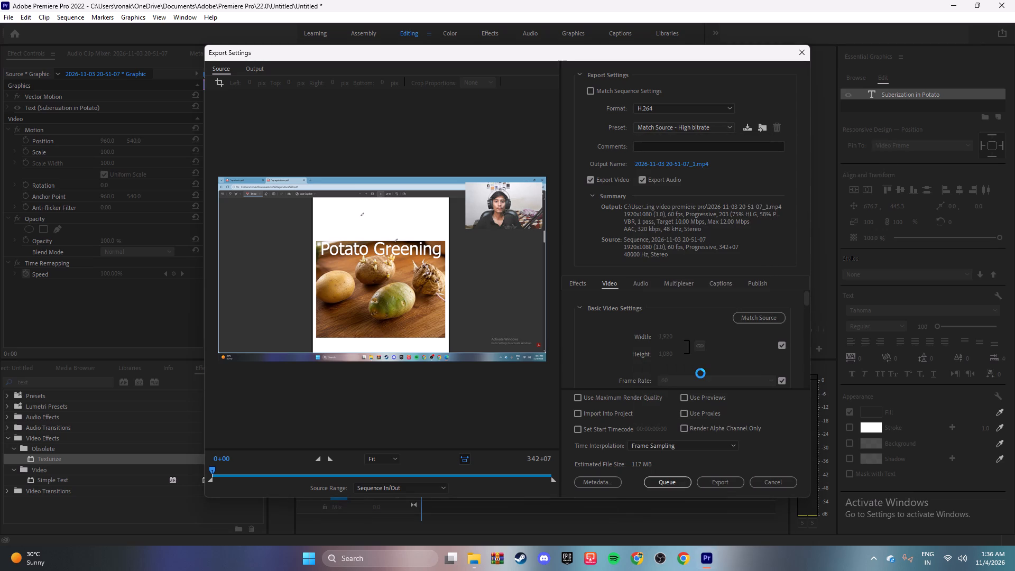
left_click(733, 482)
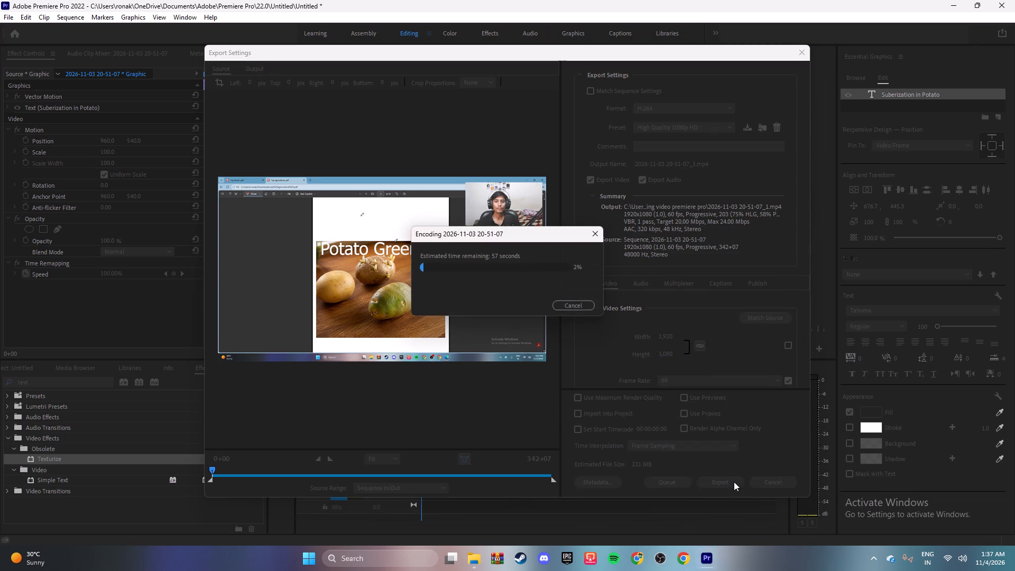